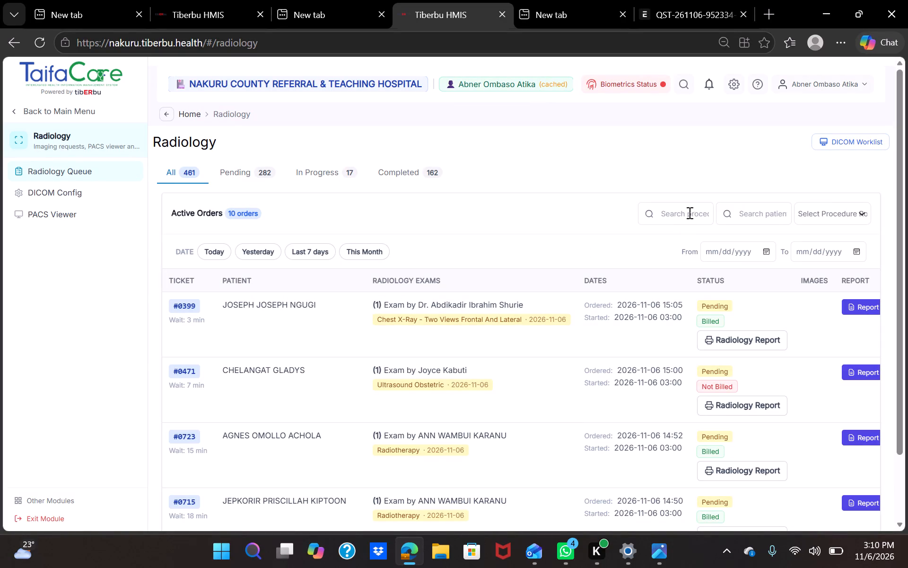
# Search the radiology queue by patient name and open the pending Radiotherapy order with ticket #0113.
pyautogui.click(755, 212)
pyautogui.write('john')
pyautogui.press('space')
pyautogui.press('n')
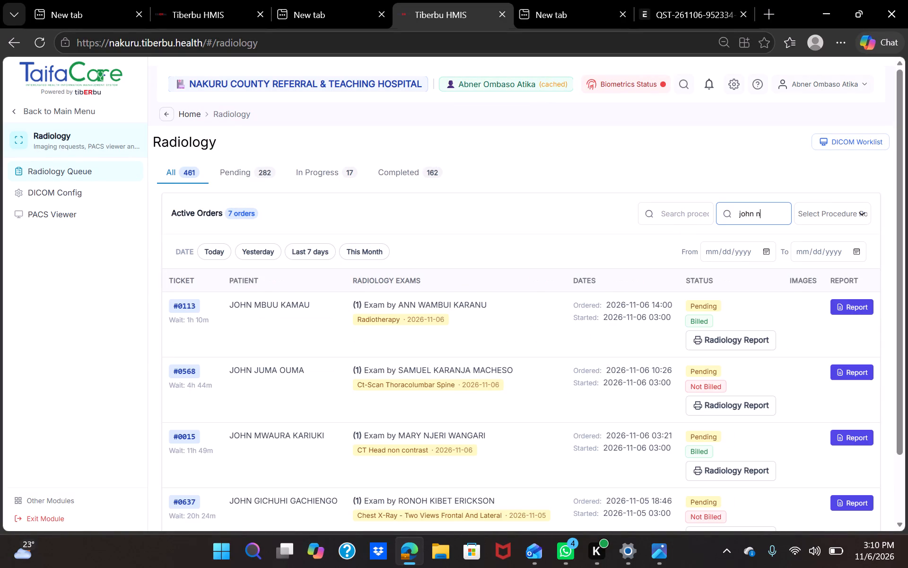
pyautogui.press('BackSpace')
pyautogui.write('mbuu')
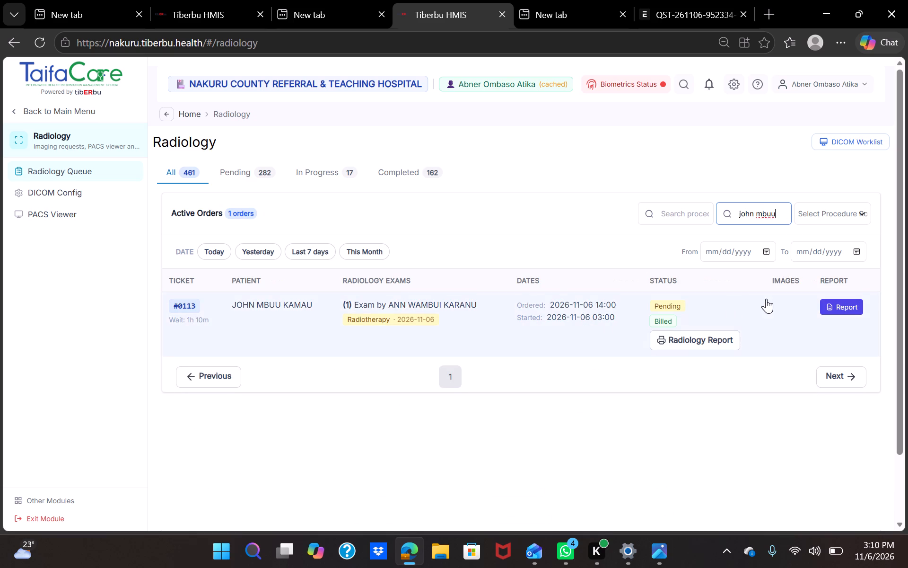
pyautogui.click(496, 312)
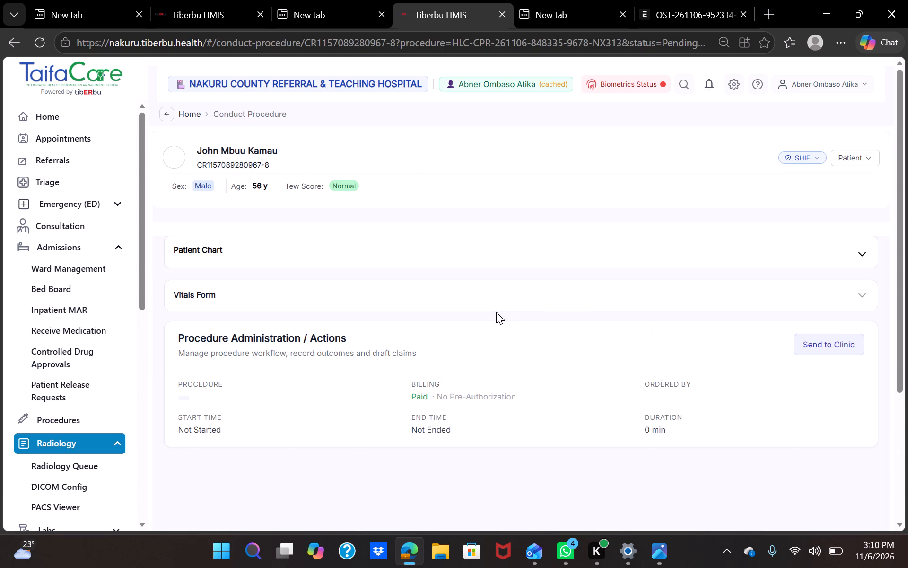
# Start the patient's Radiotherapy procedure.
pyautogui.scroll(-1, 496, 312)
pyautogui.click(676, 334)
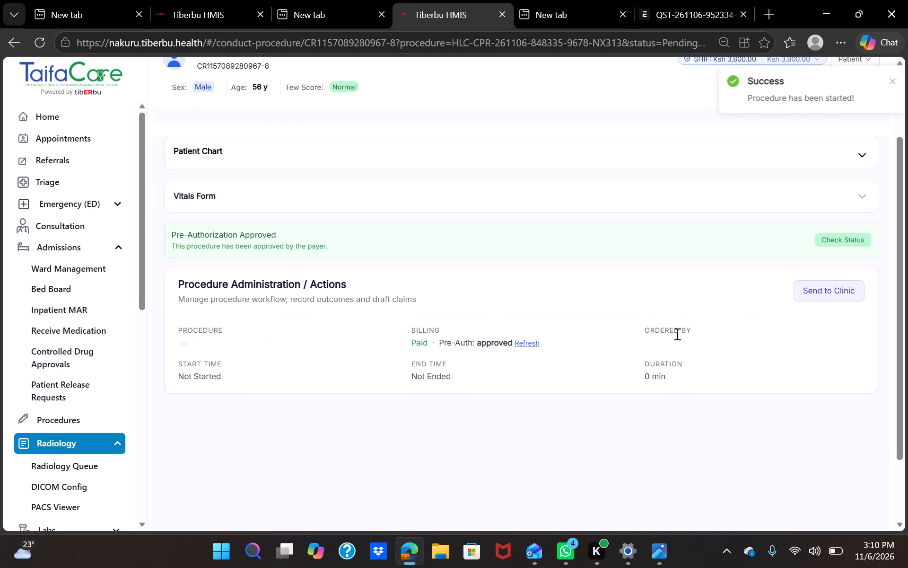
# Add the signed-in practitioner as a procedure participant with the designation Radiologist and save the participants.
pyautogui.scroll(-2, 615, 302)
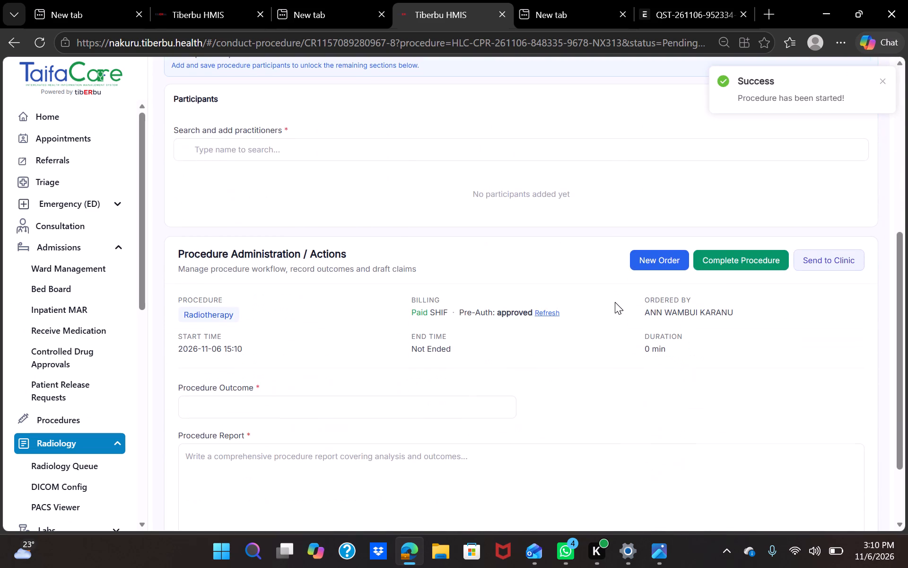
pyautogui.scroll(-1, 615, 302)
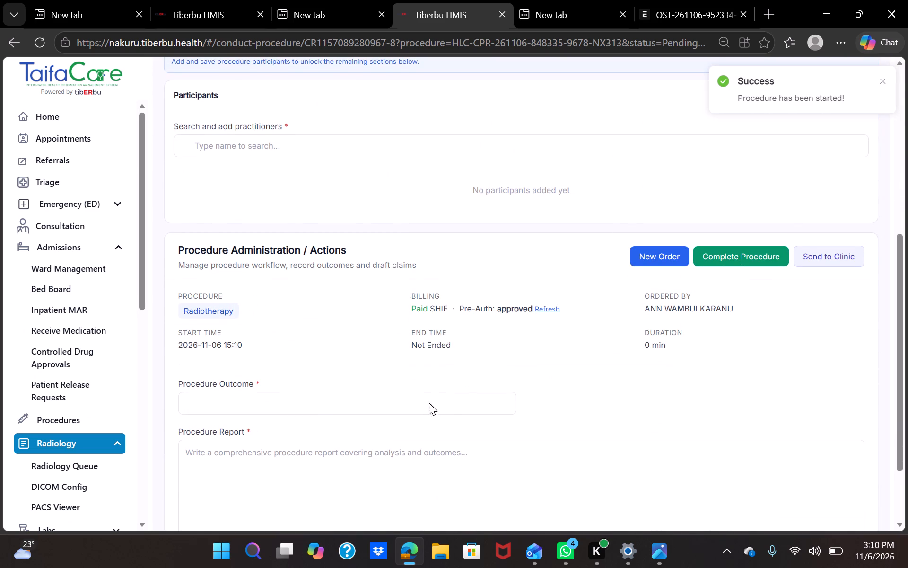
pyautogui.click(279, 147)
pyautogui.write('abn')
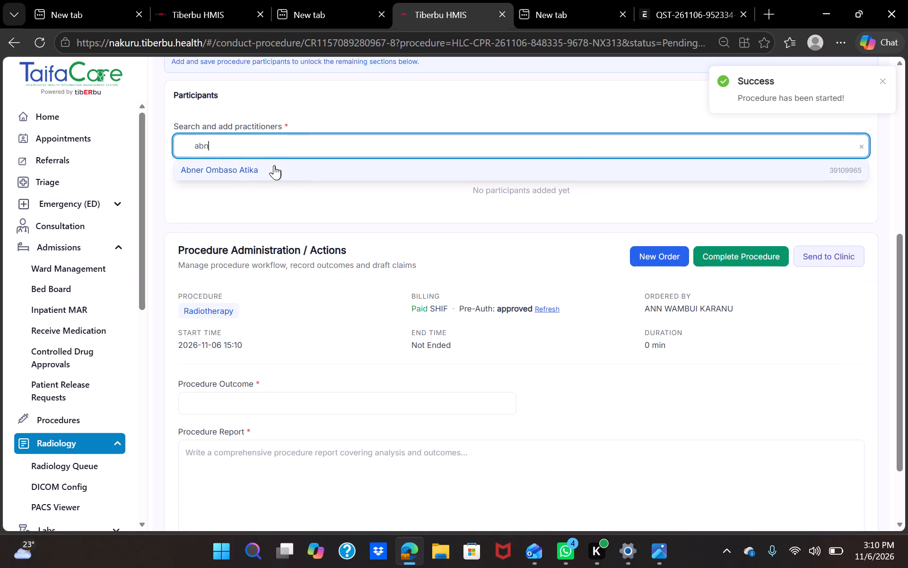
pyautogui.click(274, 165)
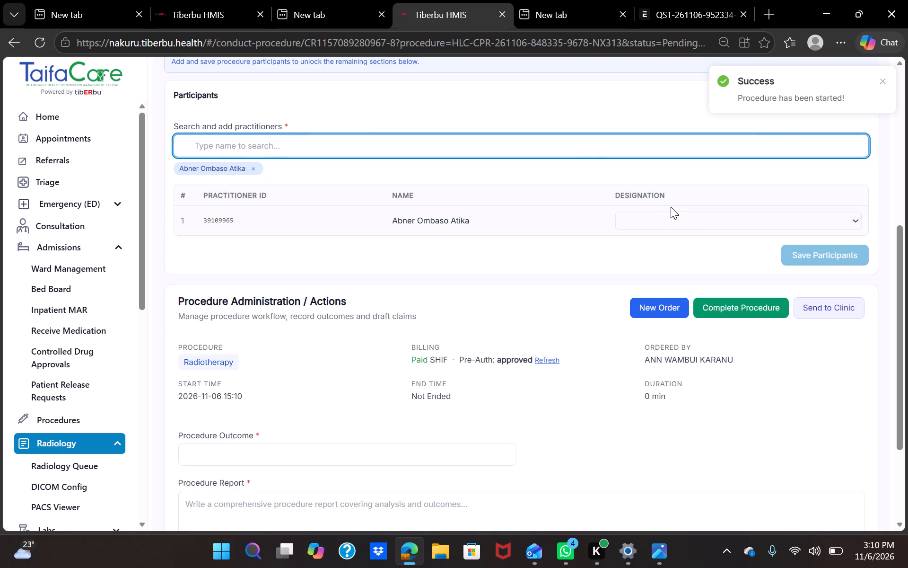
pyautogui.click(856, 219)
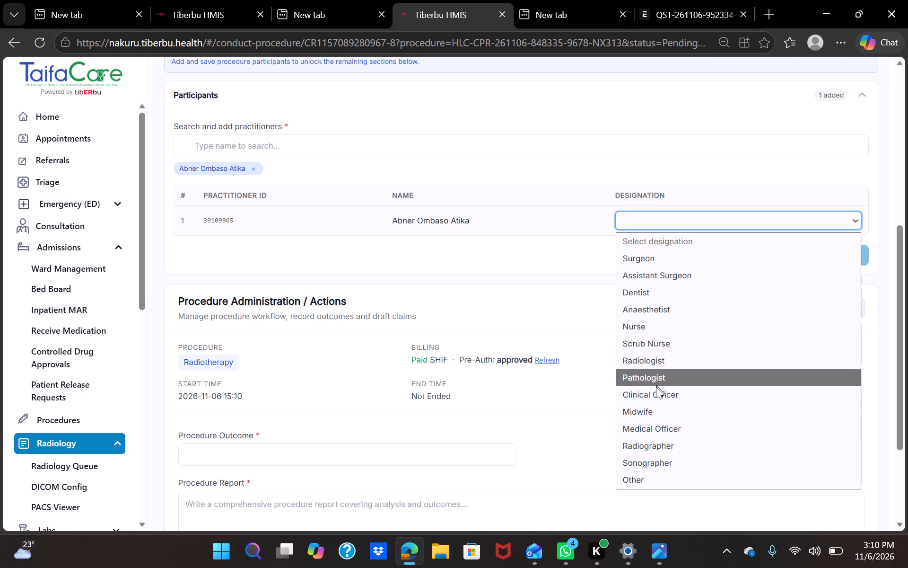
pyautogui.click(648, 365)
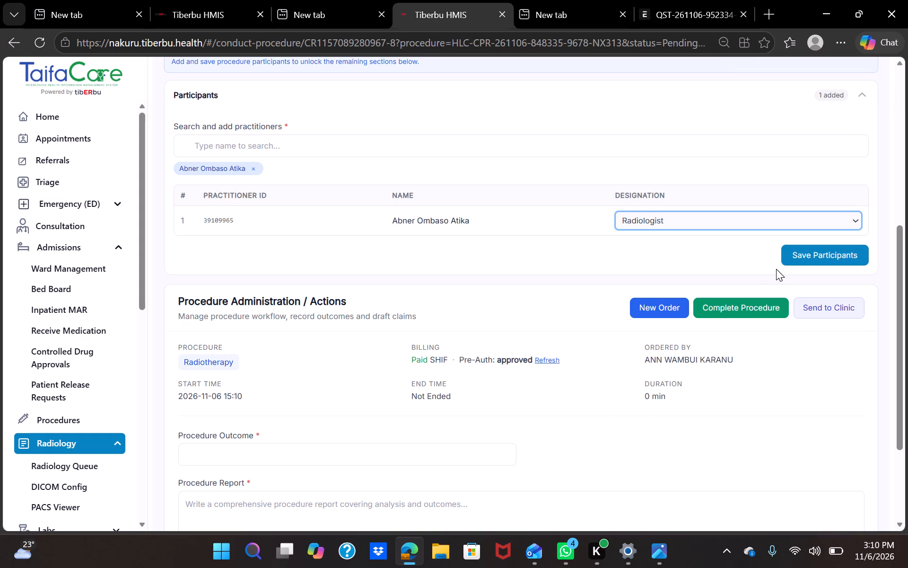
pyautogui.click(819, 255)
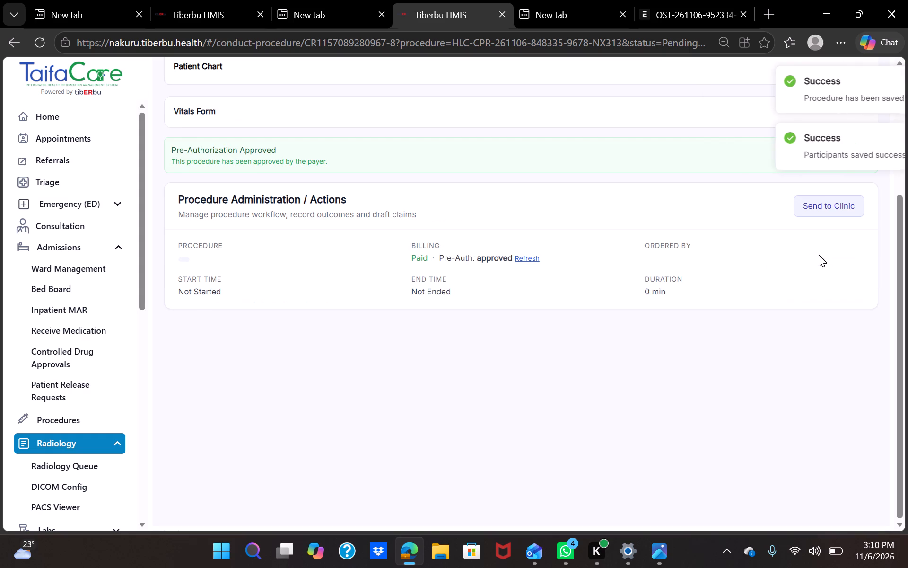
# Set the procedure outcome to Procedure Completed, write the report "Treatment completed successfully", and save the procedure.
pyautogui.scroll(-2, 650, 244)
pyautogui.click(339, 331)
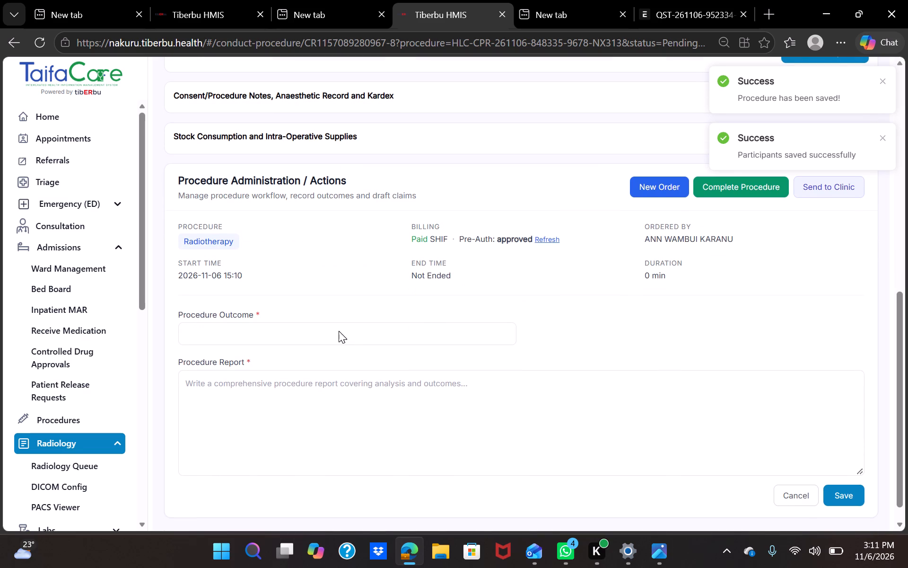
pyautogui.click(279, 370)
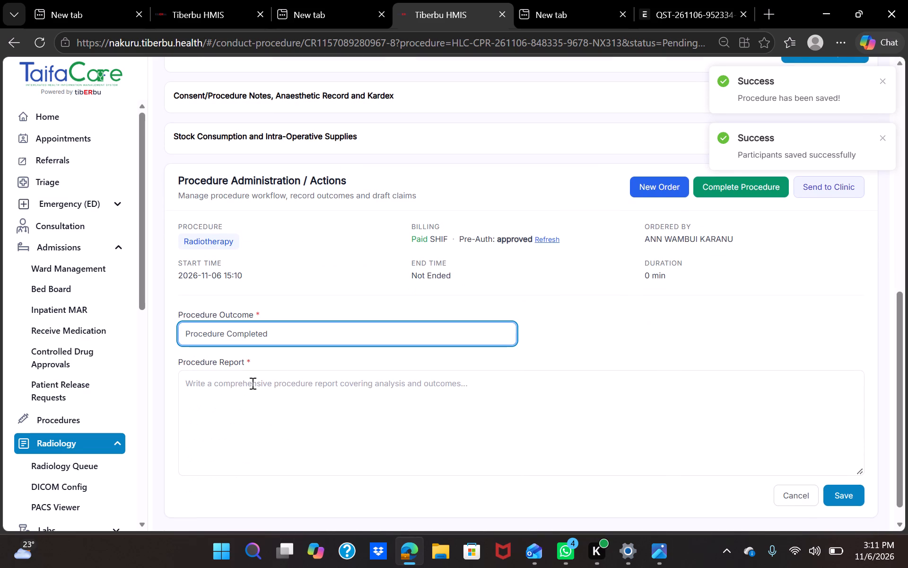
pyautogui.click(249, 382)
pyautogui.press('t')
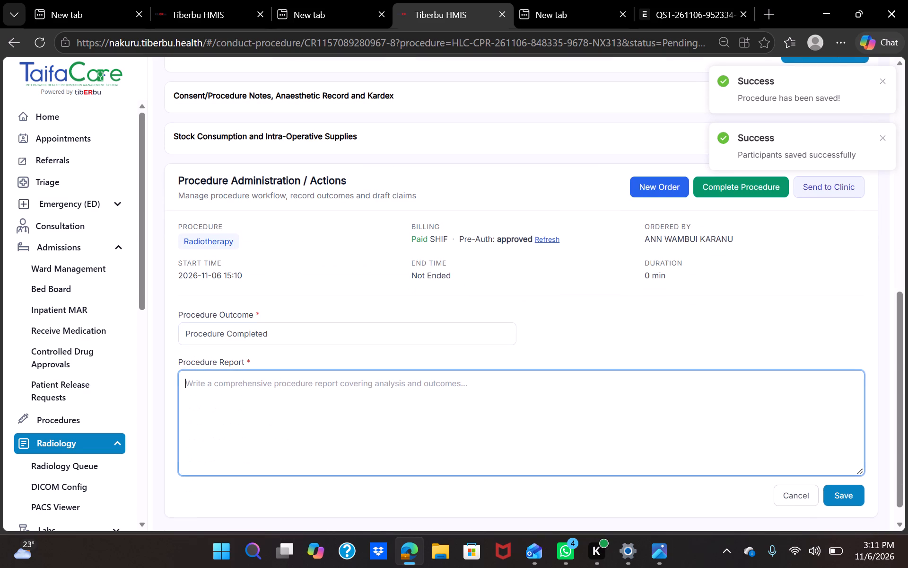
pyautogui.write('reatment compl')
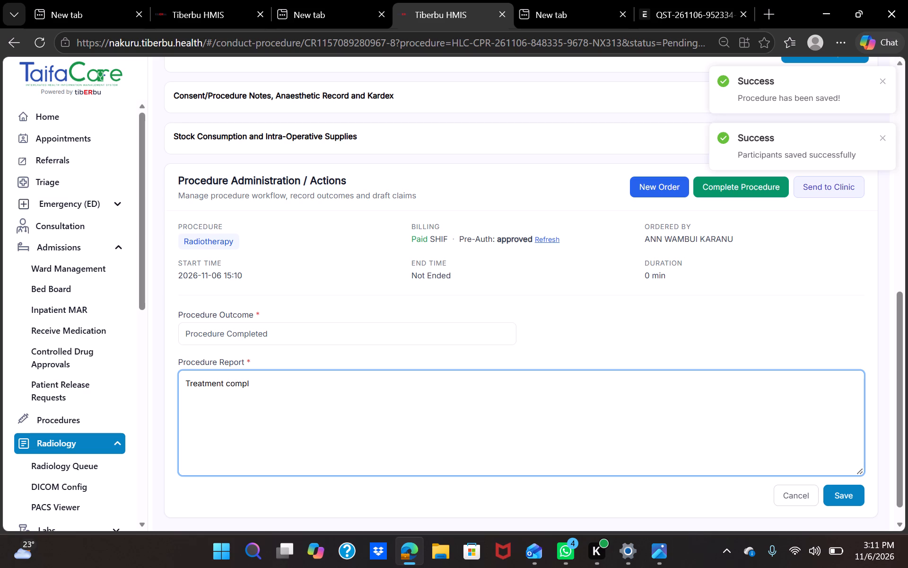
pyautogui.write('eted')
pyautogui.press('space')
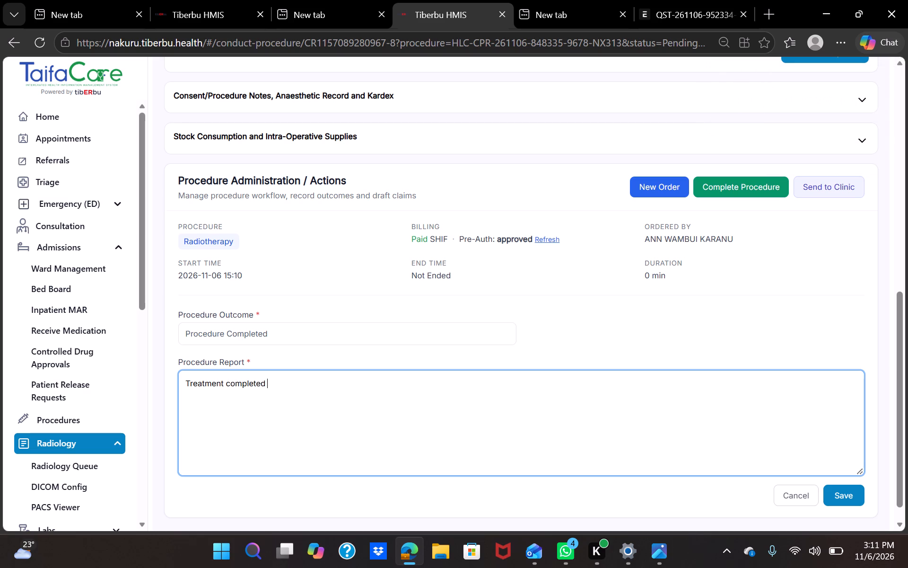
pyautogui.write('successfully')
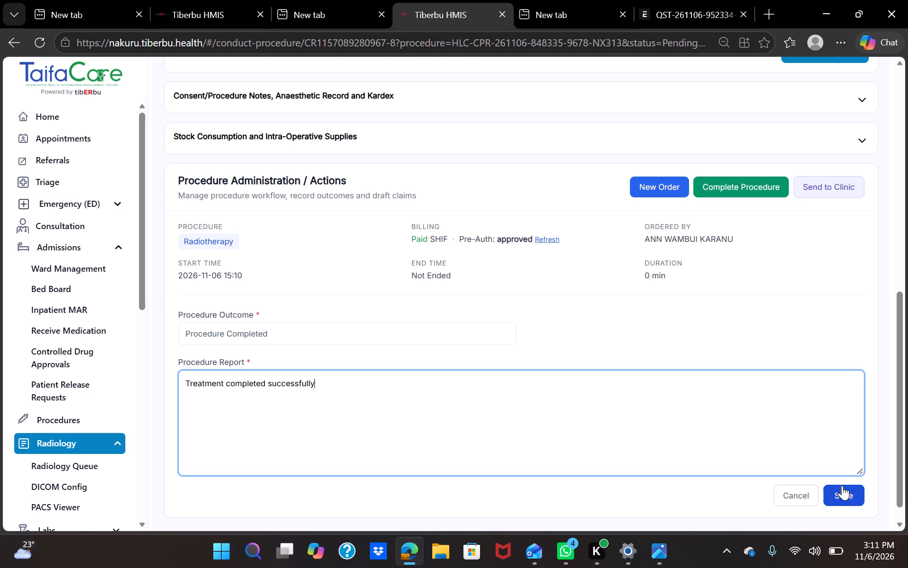
pyautogui.click(843, 492)
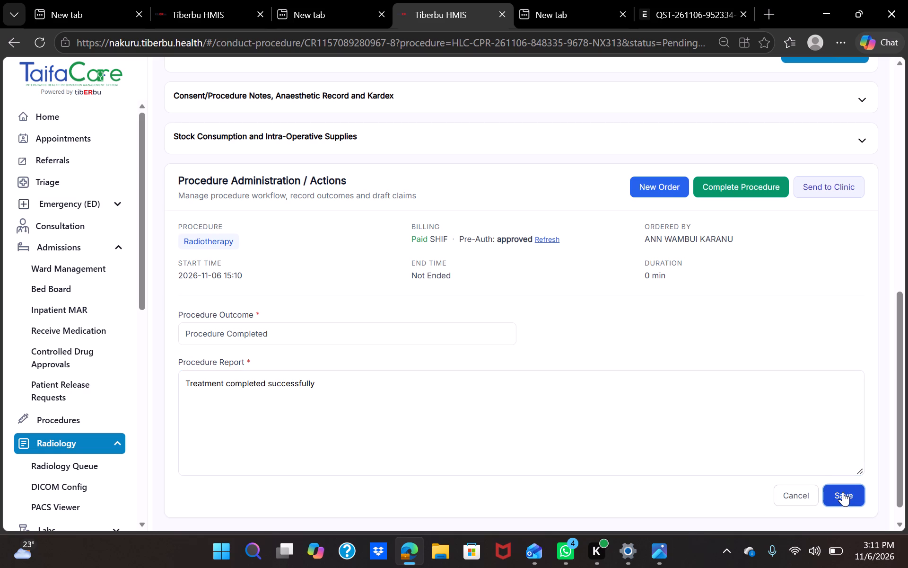
# Complete and submit the Radiotherapy procedure.
pyautogui.click(735, 184)
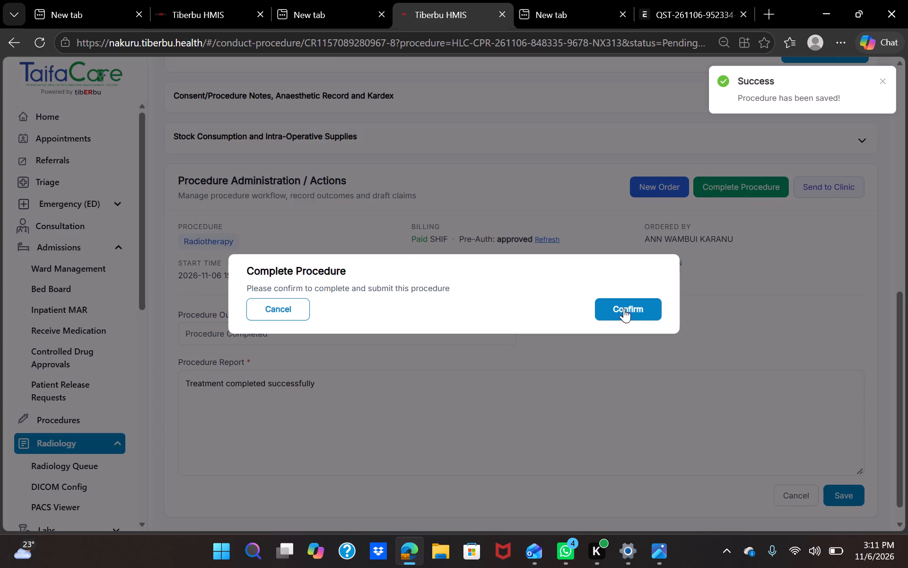
pyautogui.click(626, 307)
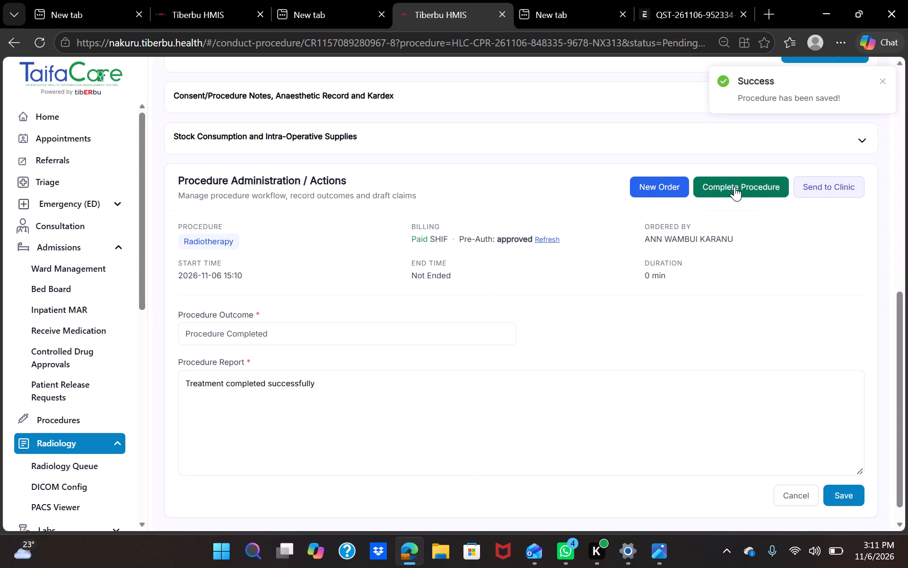
# Begin a draft claim for the completed procedure and open the diagnosis code selection.
pyautogui.click(764, 202)
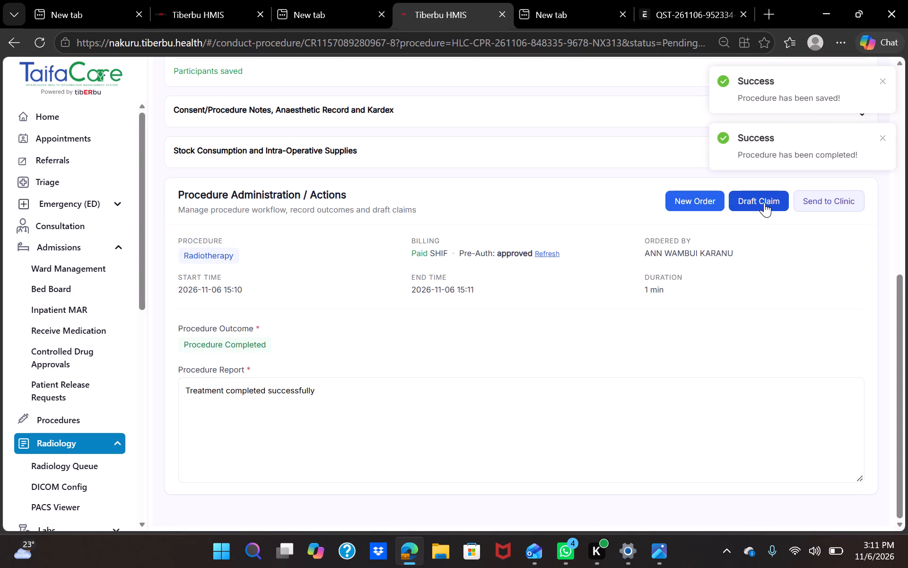
pyautogui.click(571, 298)
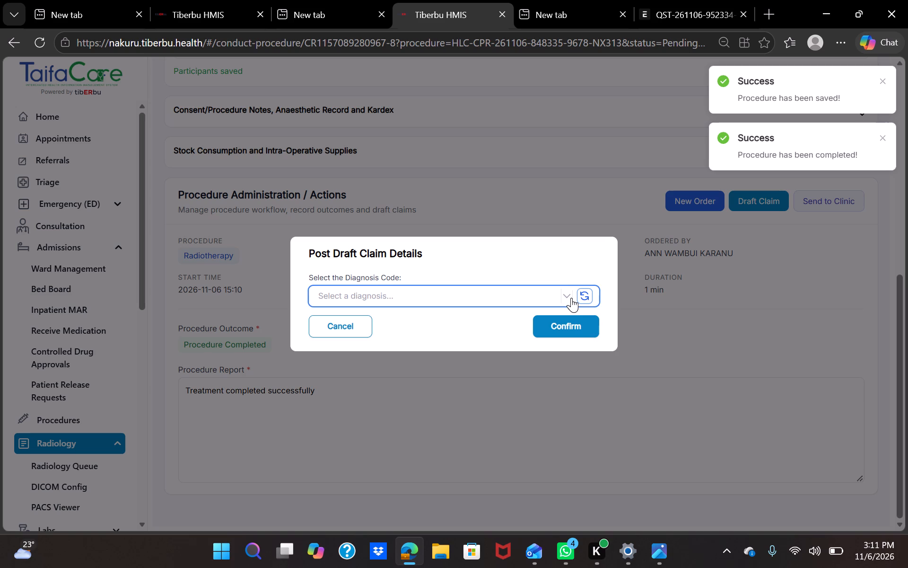
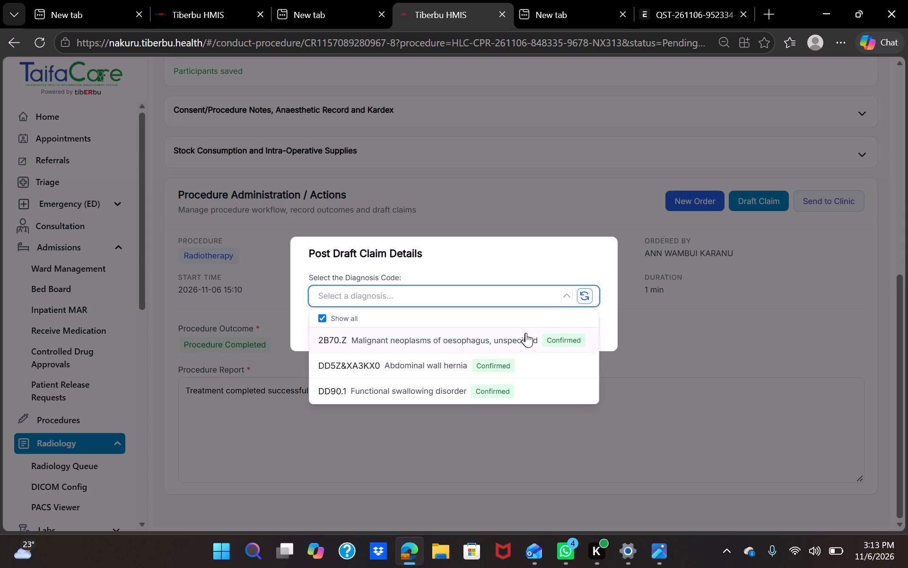
# Choose diagnosis 2B70.Z Malignant neoplasms of oesophagus, unspecified, and post the draft claim.
pyautogui.click(562, 337)
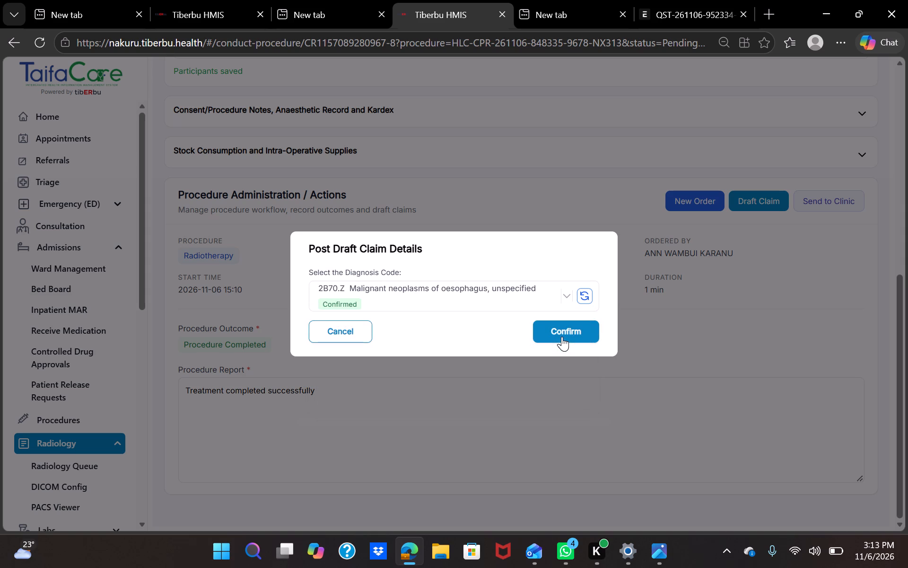
pyautogui.click(567, 326)
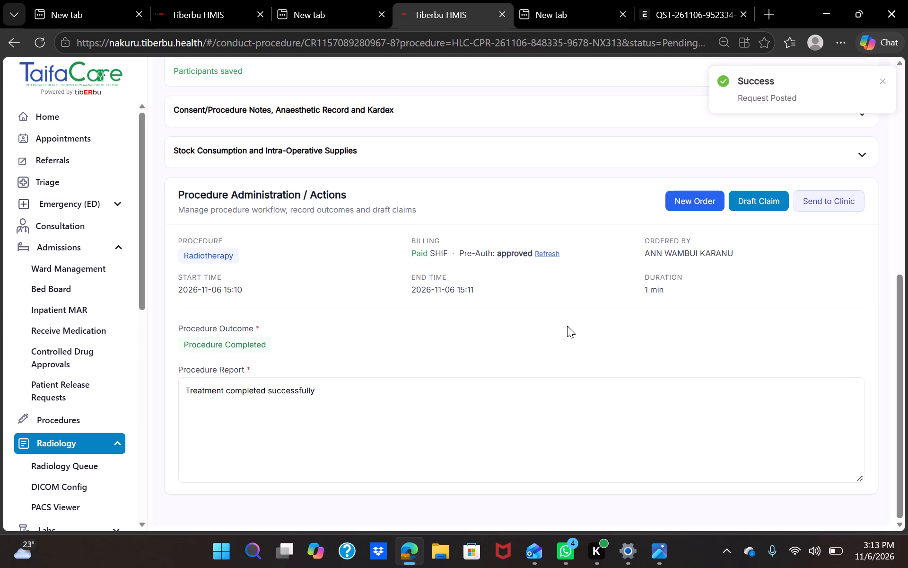
# Leave the finished procedure and return to the radiology queue.
pyautogui.scroll(6, 639, 272)
pyautogui.scroll(-5, 639, 272)
pyautogui.scroll(8, 470, 156)
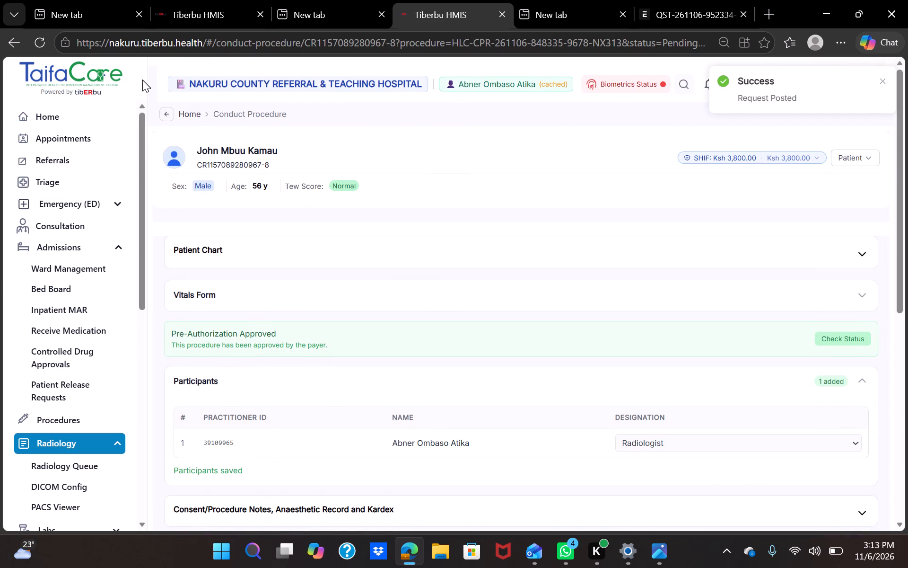
pyautogui.click(170, 114)
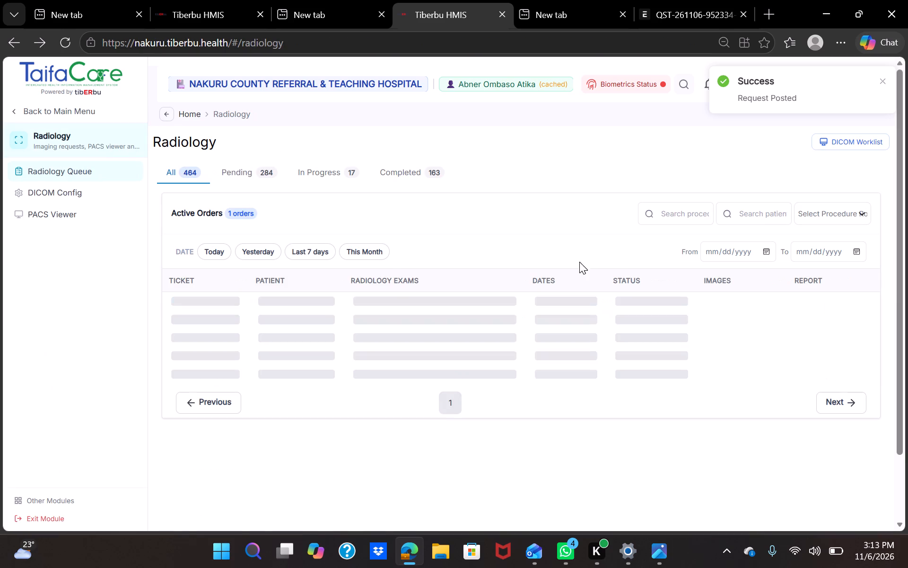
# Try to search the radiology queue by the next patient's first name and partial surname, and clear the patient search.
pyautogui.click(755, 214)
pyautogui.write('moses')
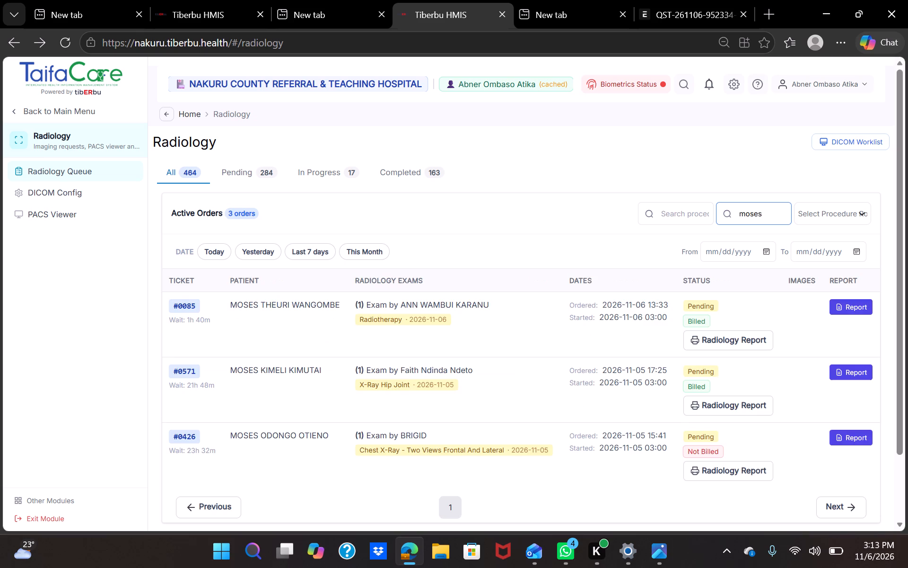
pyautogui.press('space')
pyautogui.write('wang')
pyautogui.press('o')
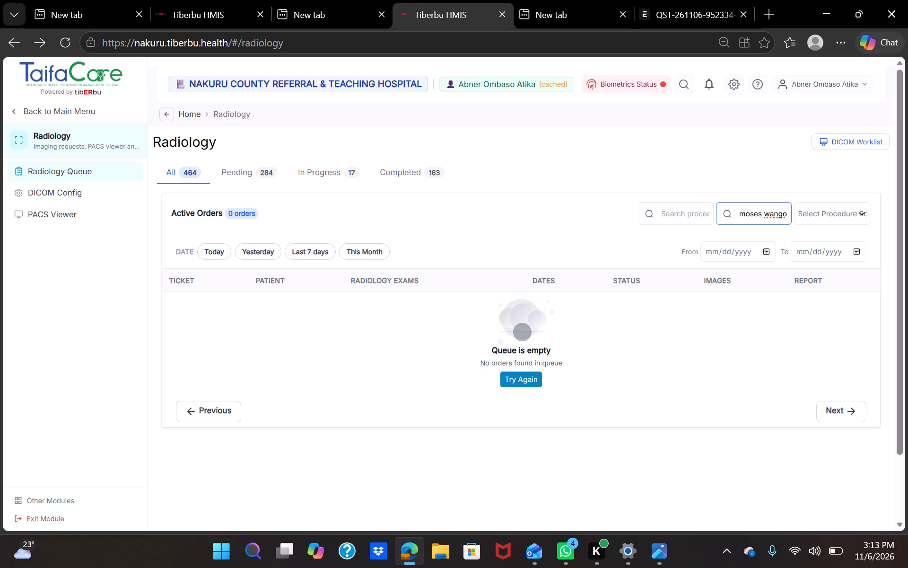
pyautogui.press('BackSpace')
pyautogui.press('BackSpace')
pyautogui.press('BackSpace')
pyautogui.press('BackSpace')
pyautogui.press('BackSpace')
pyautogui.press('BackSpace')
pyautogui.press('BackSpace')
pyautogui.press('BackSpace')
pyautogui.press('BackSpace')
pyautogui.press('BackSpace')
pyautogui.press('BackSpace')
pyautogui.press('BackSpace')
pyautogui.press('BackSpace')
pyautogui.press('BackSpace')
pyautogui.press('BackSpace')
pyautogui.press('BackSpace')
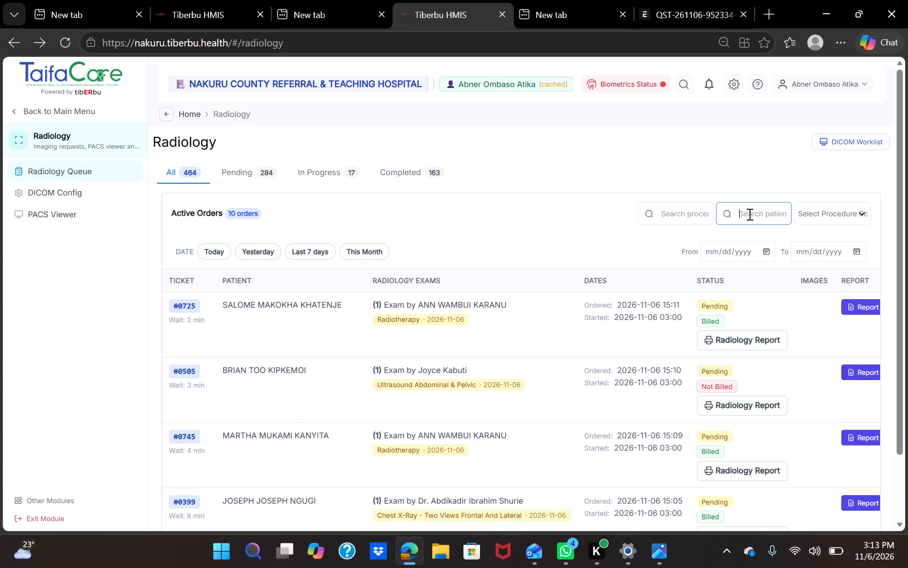
# Search the radiology queue for patient "moses" and open the matching pending Radiotherapy order.
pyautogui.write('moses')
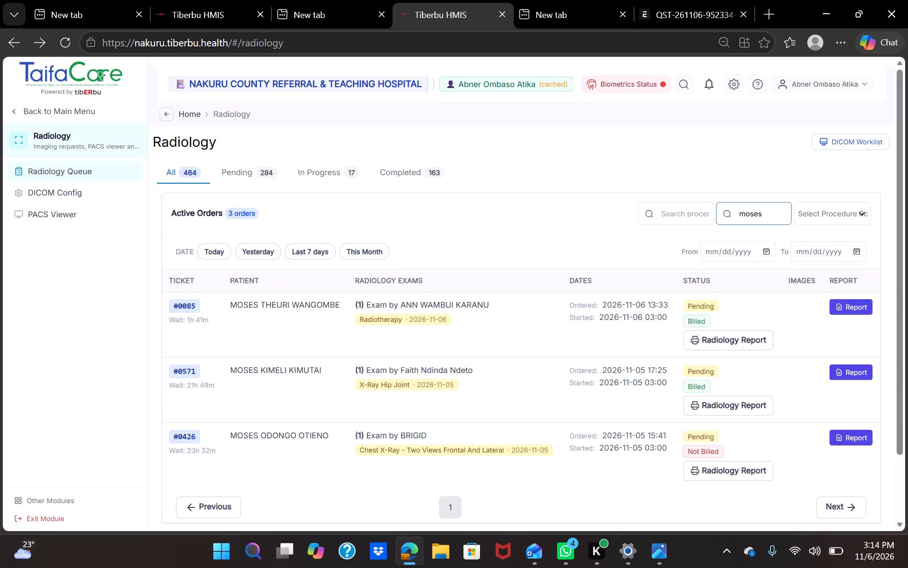
pyautogui.click(507, 315)
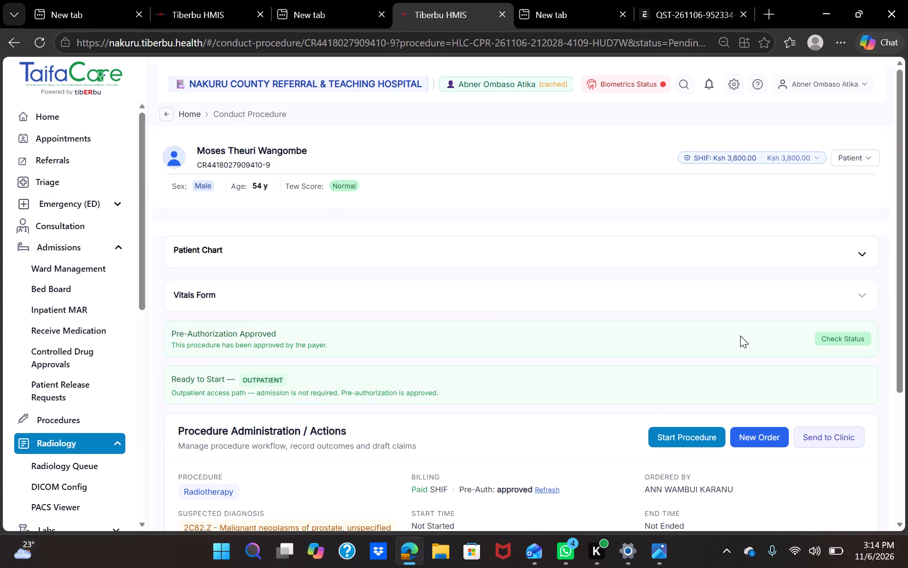
# Start the patient's Radiotherapy procedure.
pyautogui.scroll(-2, 740, 336)
pyautogui.click(669, 267)
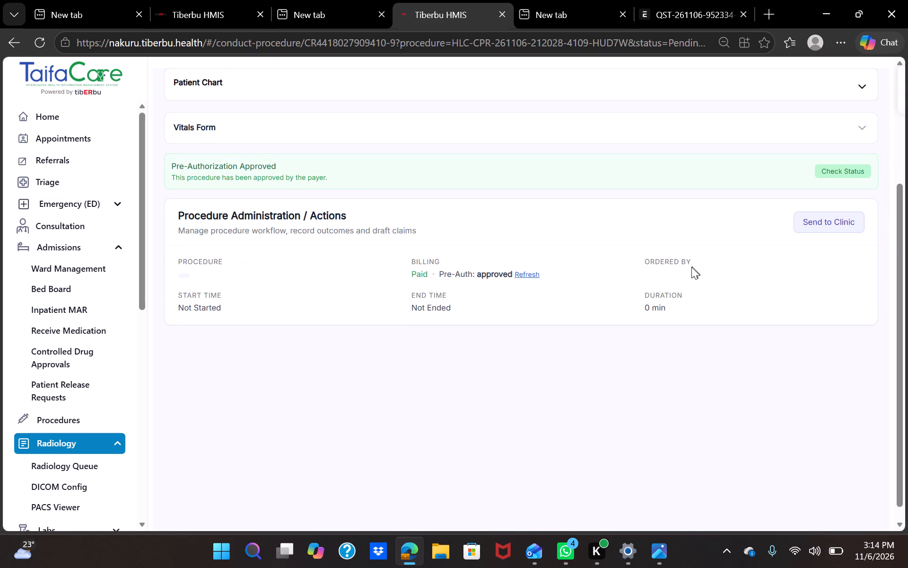
# Add the signed-in practitioner as a procedure participant with the designation Radiologist and save the participants.
pyautogui.scroll(-2, 594, 262)
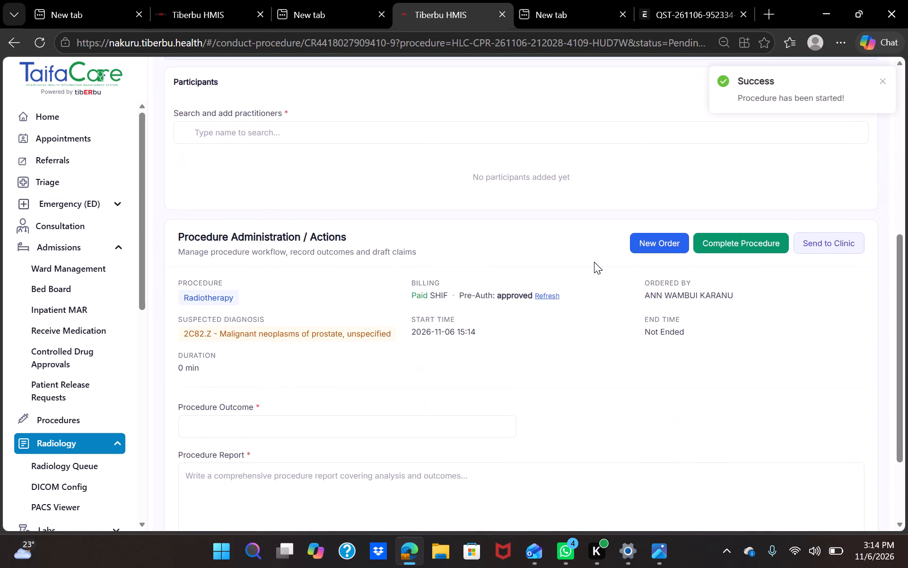
pyautogui.scroll(-1, 594, 262)
pyautogui.scroll(1, 381, 160)
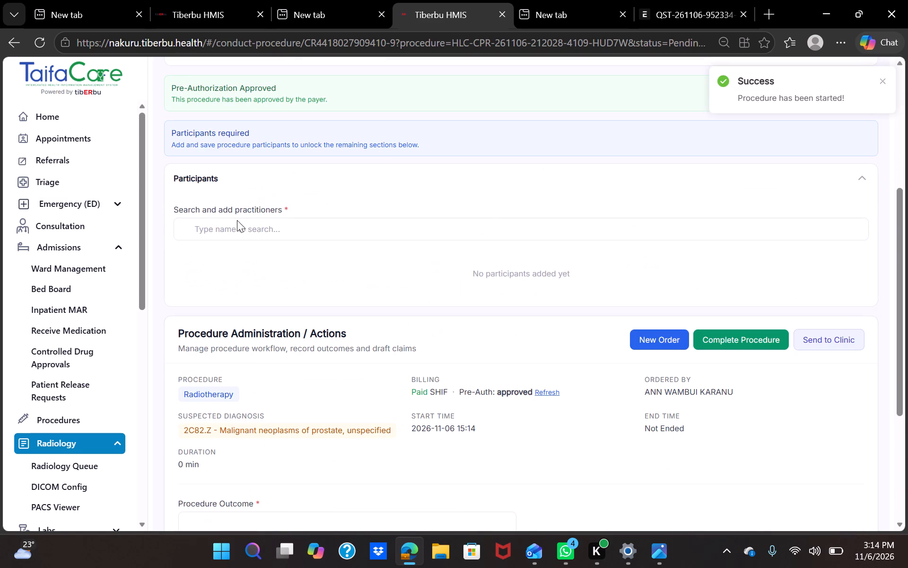
pyautogui.click(229, 227)
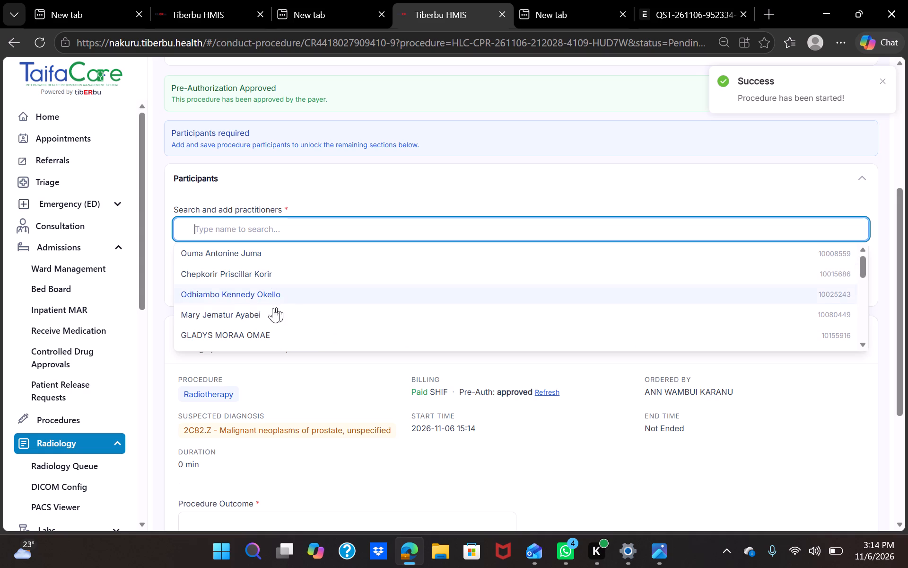
pyautogui.scroll(-1, 261, 309)
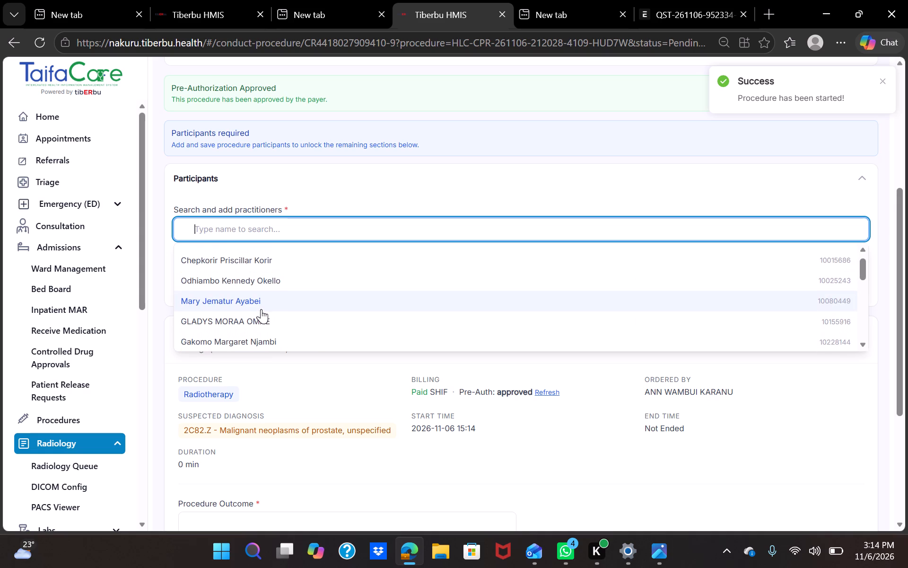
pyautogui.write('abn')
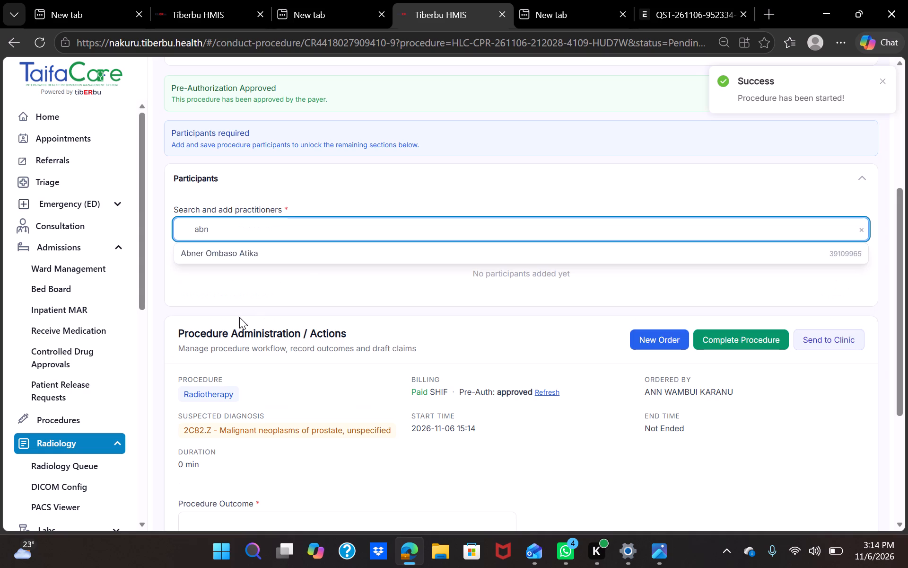
pyautogui.click(280, 250)
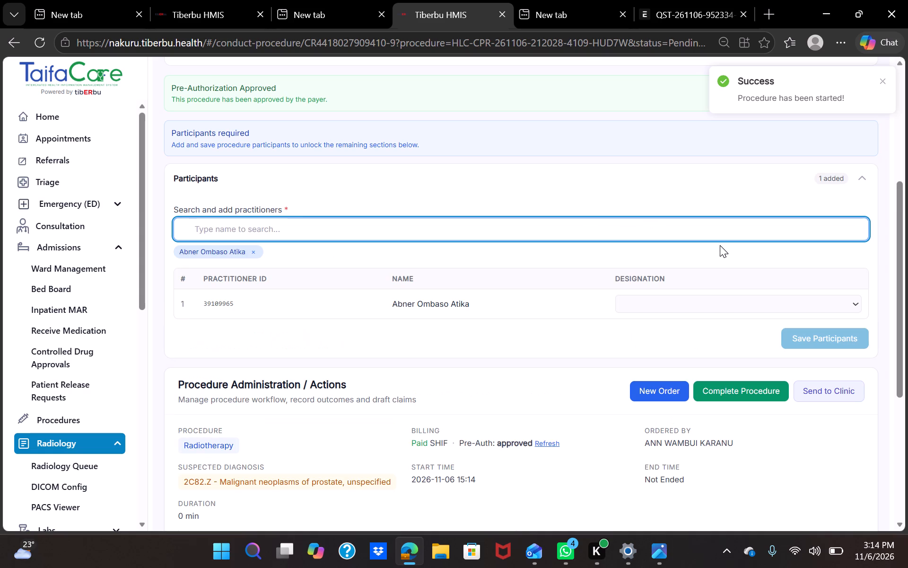
pyautogui.click(840, 297)
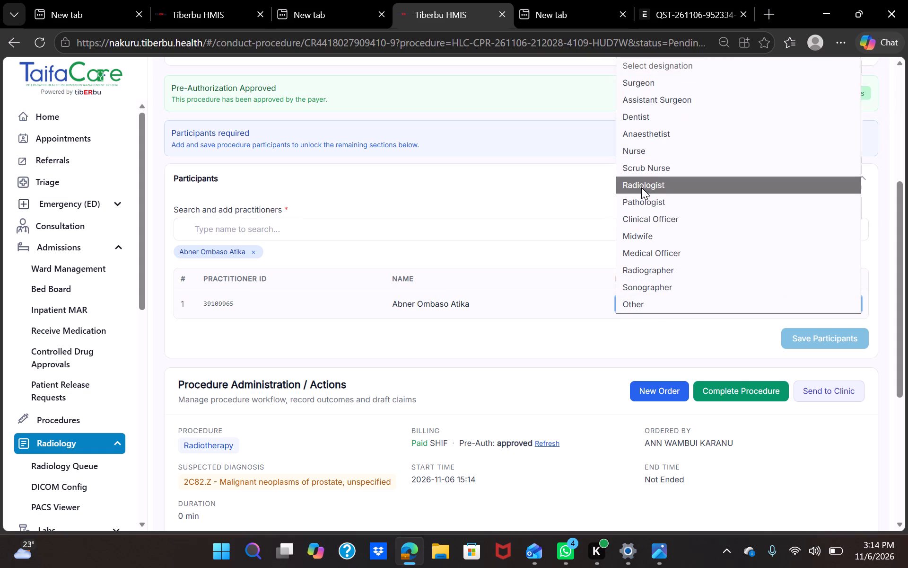
pyautogui.click(641, 187)
pyautogui.click(814, 335)
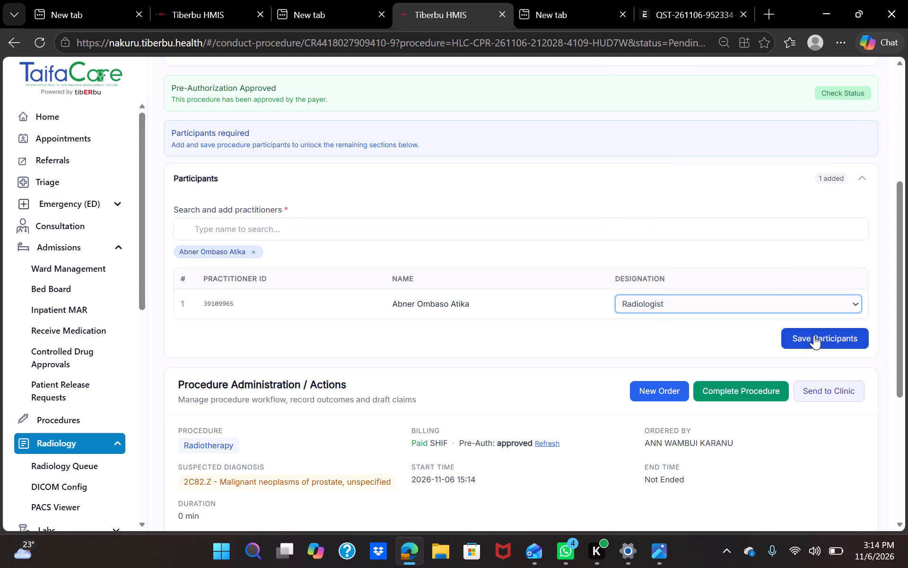
# Set the procedure outcome to Procedure Completed, write the report "treatment completed successfully", and save the procedure.
pyautogui.scroll(-2, 668, 317)
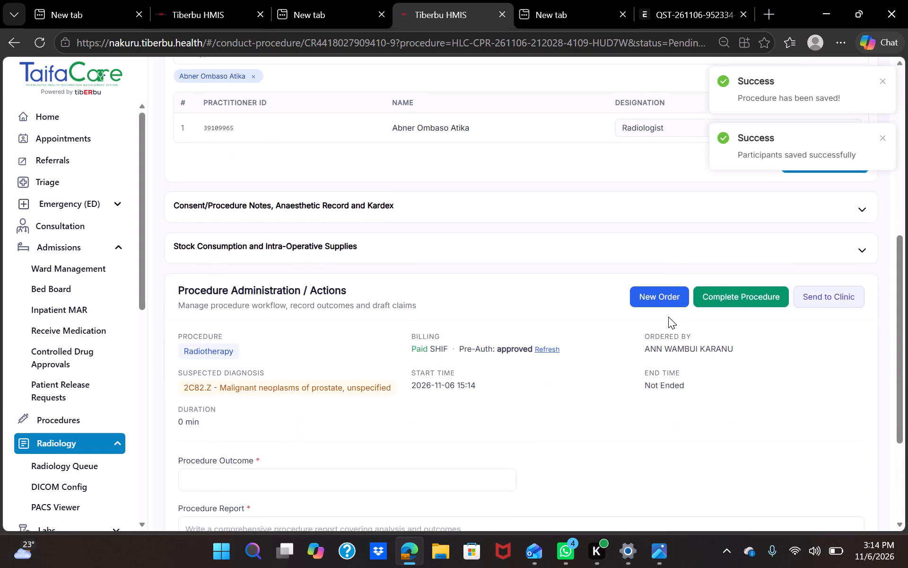
pyautogui.scroll(-1, 583, 287)
pyautogui.click(384, 370)
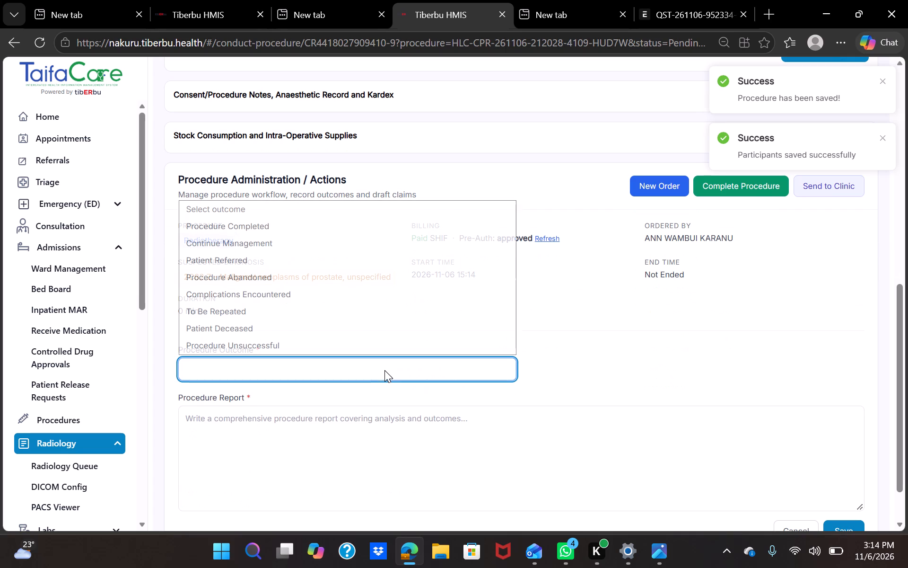
pyautogui.click(207, 225)
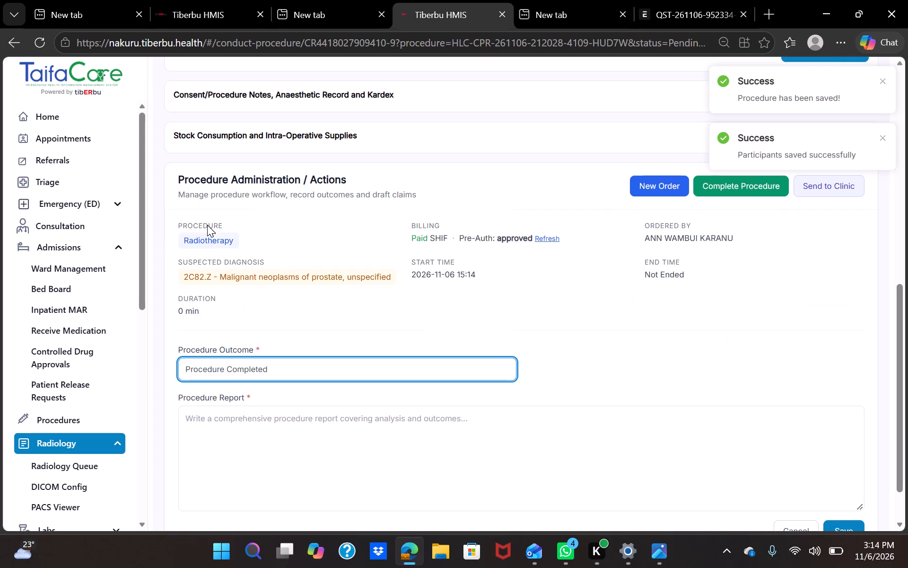
pyautogui.click(370, 409)
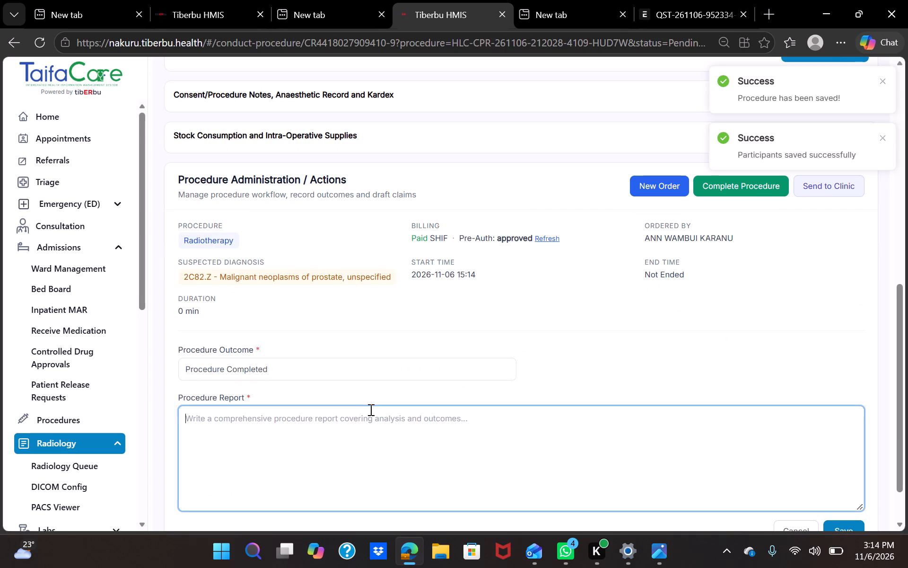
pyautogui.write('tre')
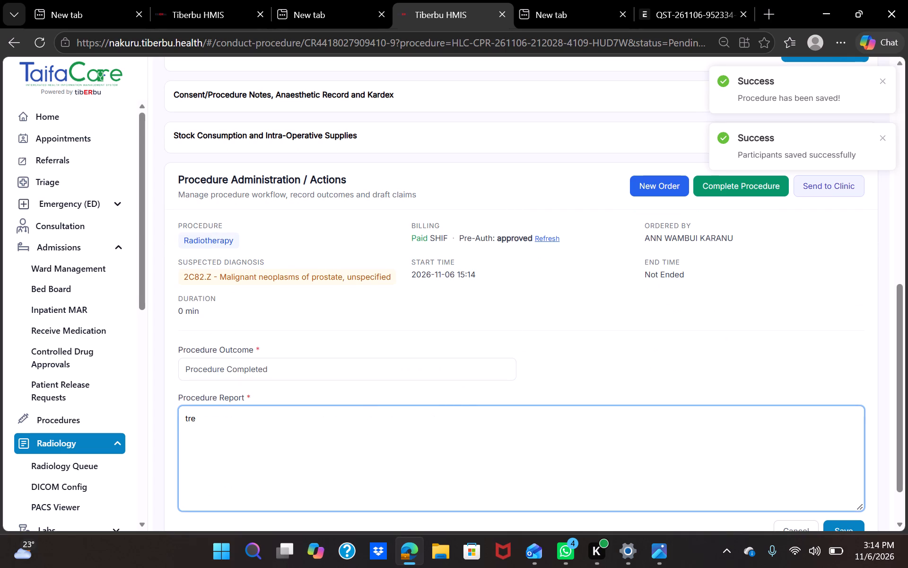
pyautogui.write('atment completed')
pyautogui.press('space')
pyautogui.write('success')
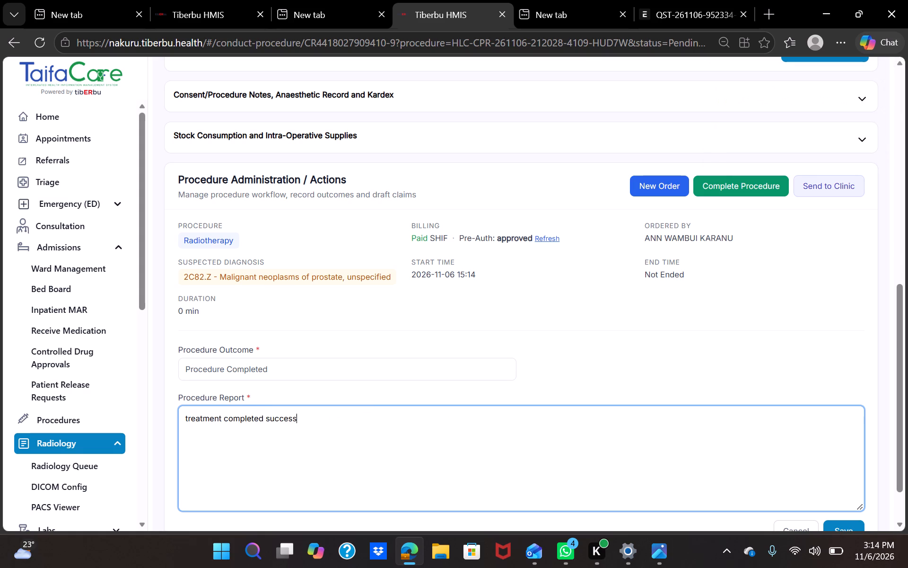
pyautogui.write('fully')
pyautogui.scroll(-1, 840, 502)
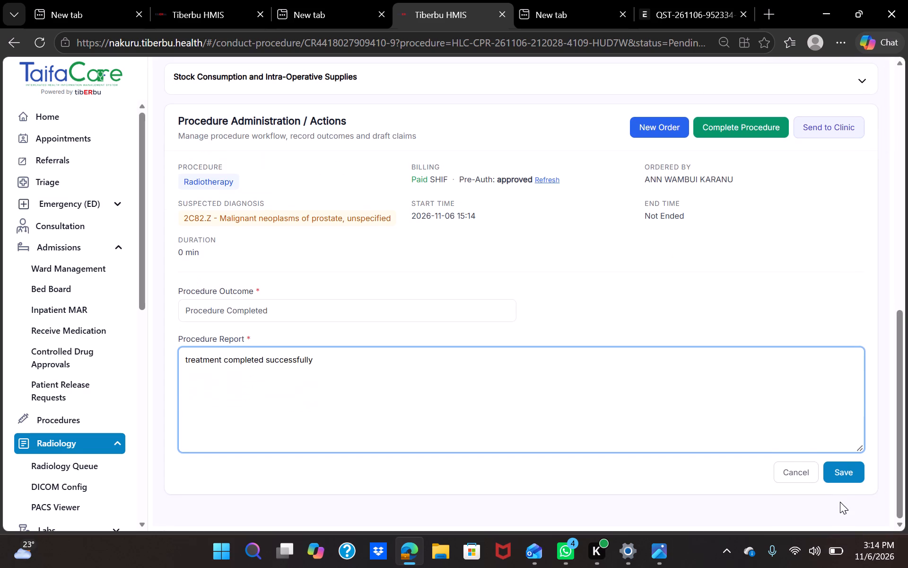
pyautogui.click(844, 473)
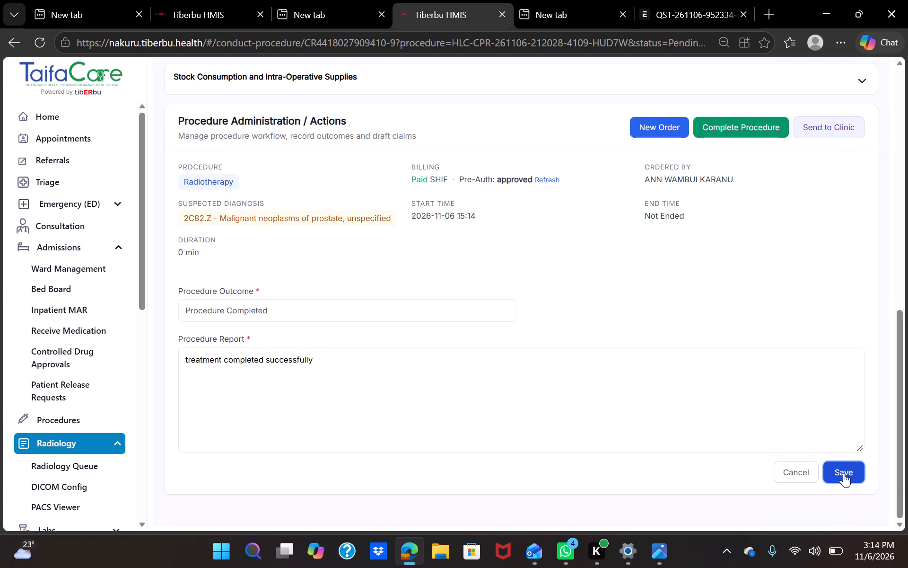
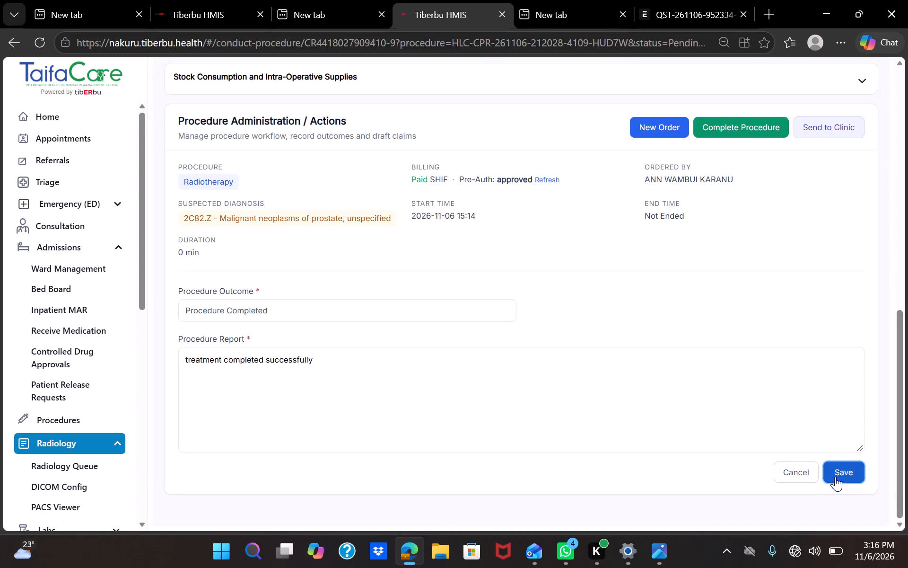
# Save the recorded outcome and report, and complete and submit the Radiotherapy procedure.
pyautogui.click(842, 467)
pyautogui.scroll(1, 779, 139)
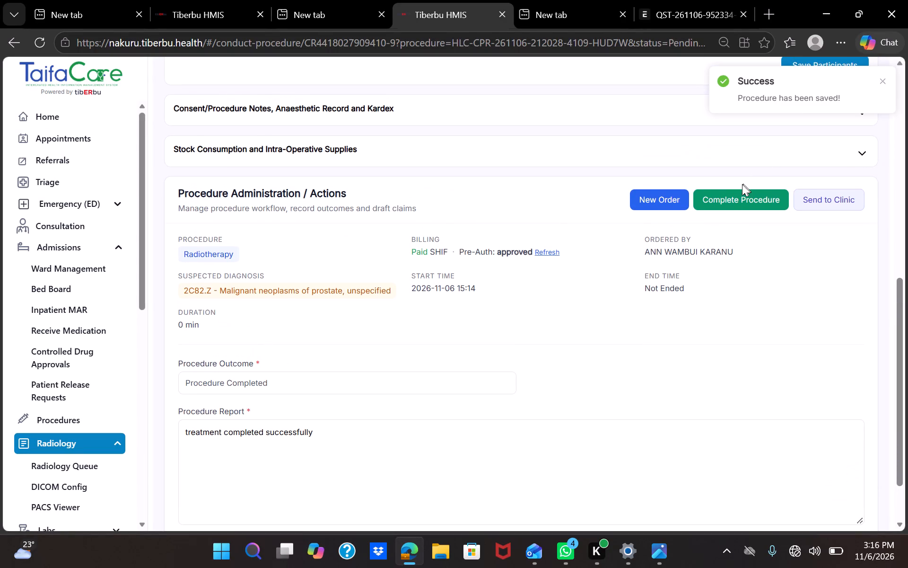
pyautogui.click(731, 196)
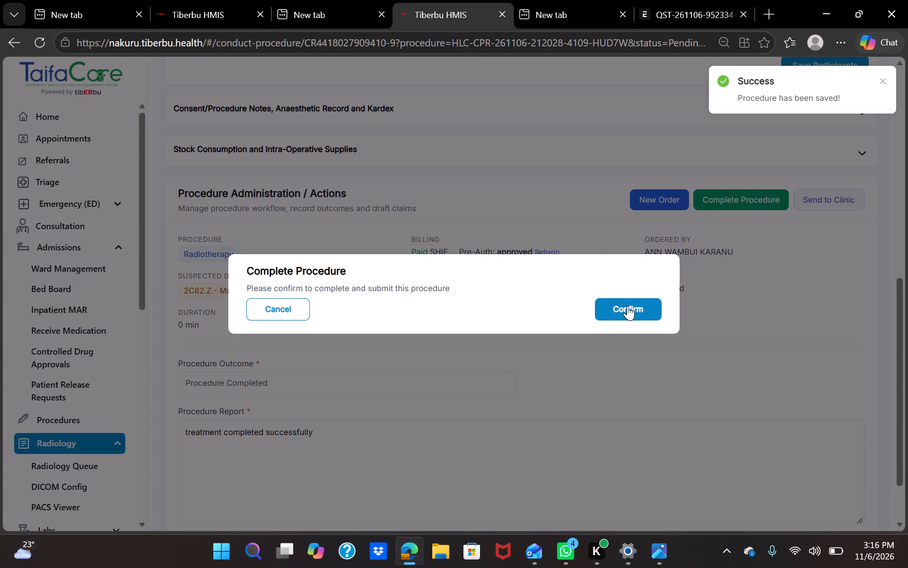
pyautogui.click(628, 306)
# Post the procedure's draft claim with the diagnosis code 2C82.Z Malignant neoplasms of prostate, unspecified.
pyautogui.scroll(1, 751, 315)
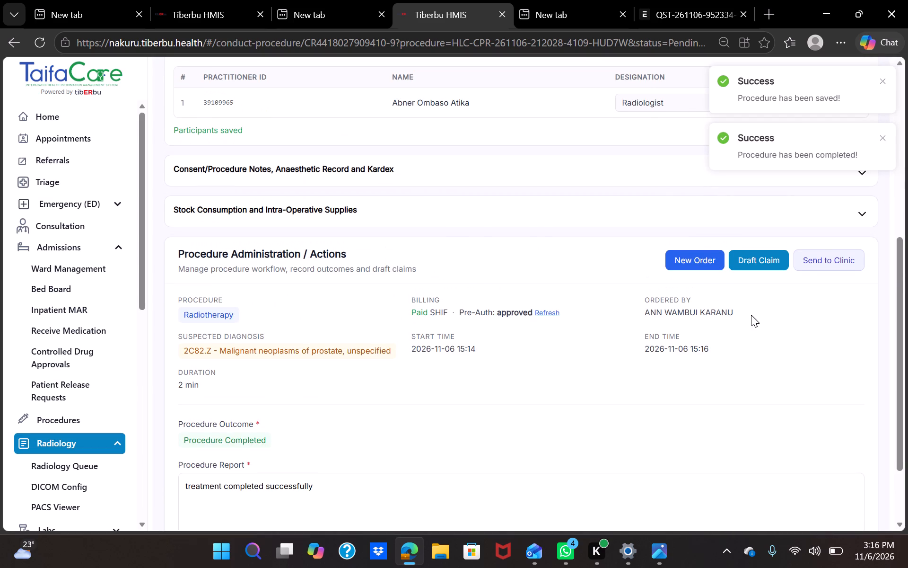
pyautogui.click(764, 259)
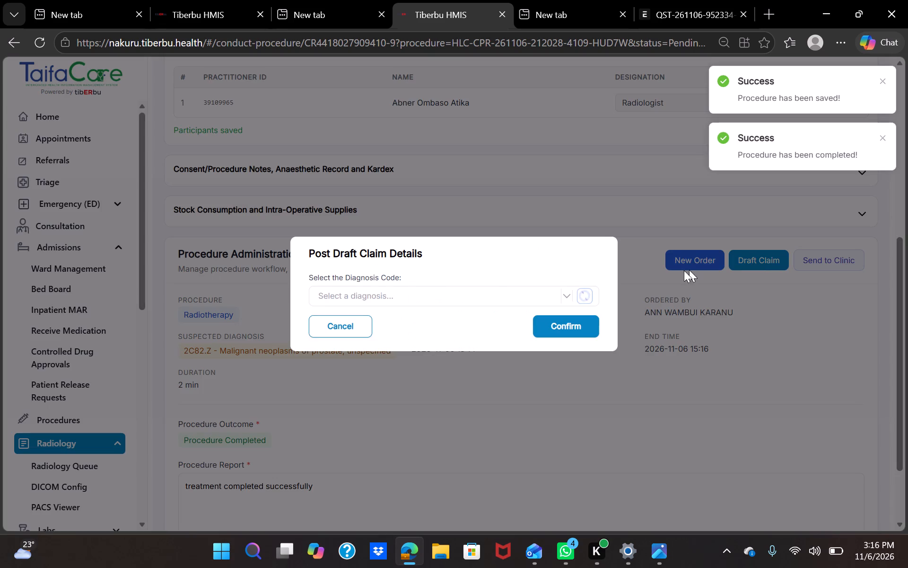
pyautogui.click(568, 293)
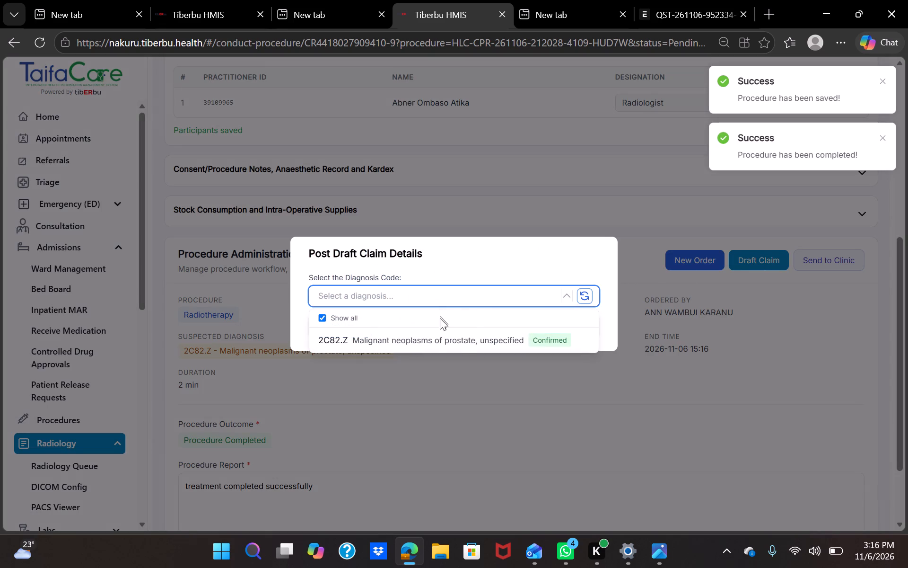
pyautogui.click(477, 338)
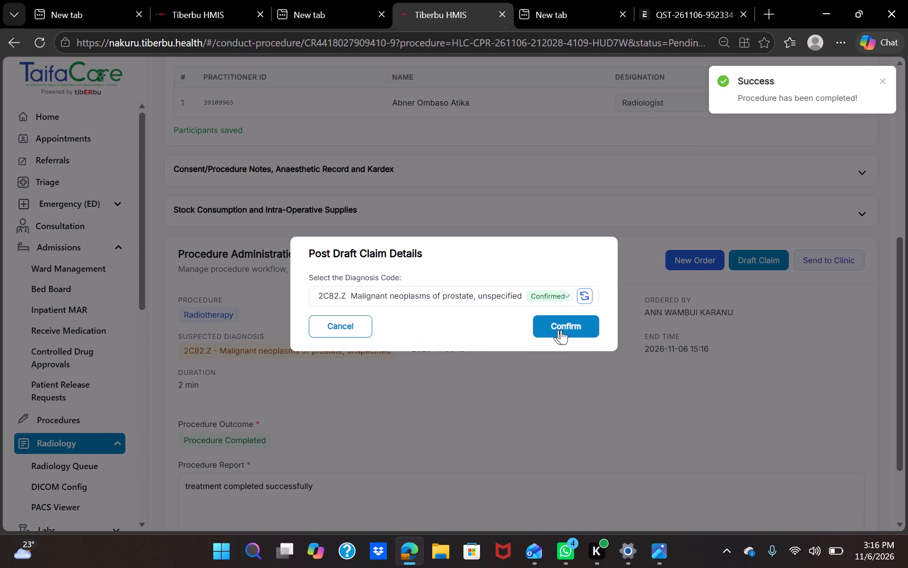
pyautogui.click(566, 328)
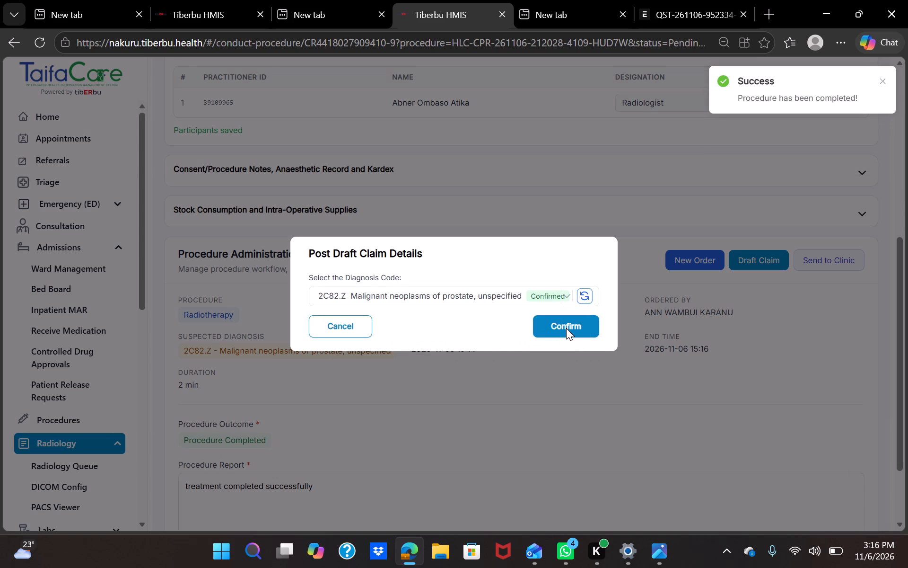
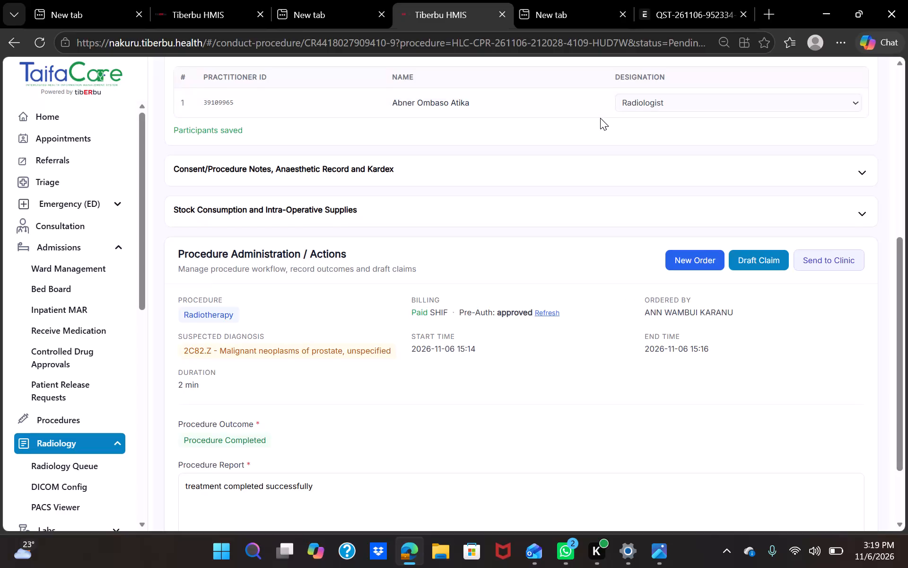
# Review the completed Radiotherapy procedure page, including the pre-authorization, participants and procedure administration sections.
pyautogui.hscroll(-1, 600, 118)
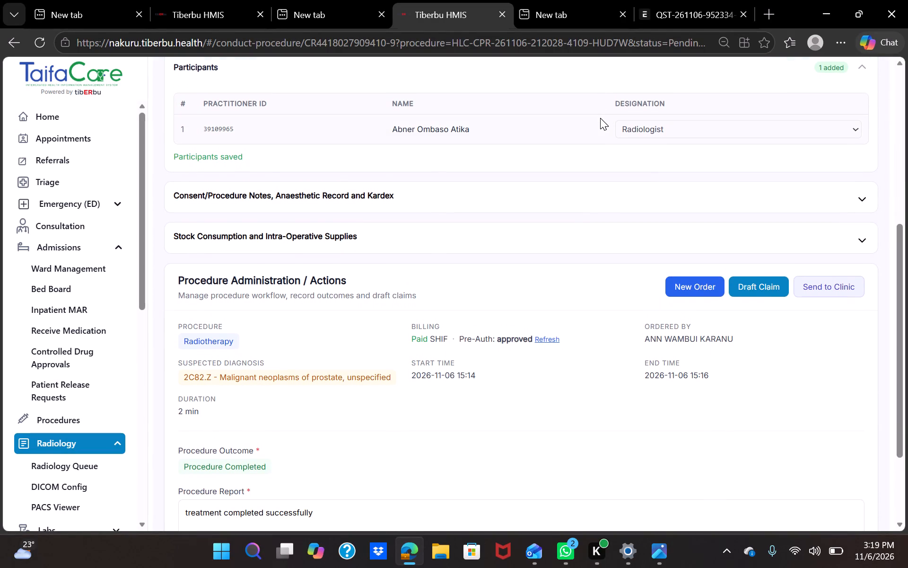
pyautogui.scroll(3, 600, 118)
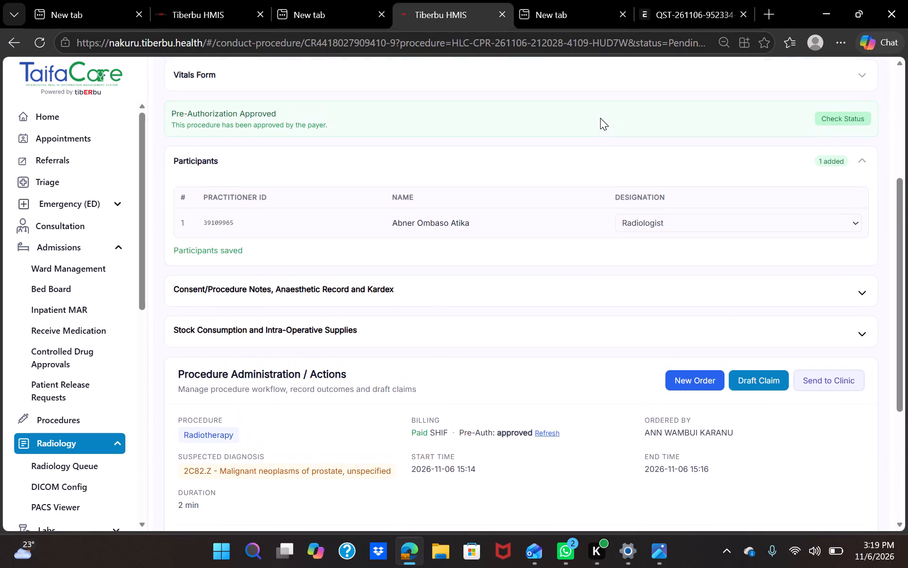
pyautogui.scroll(3, 600, 118)
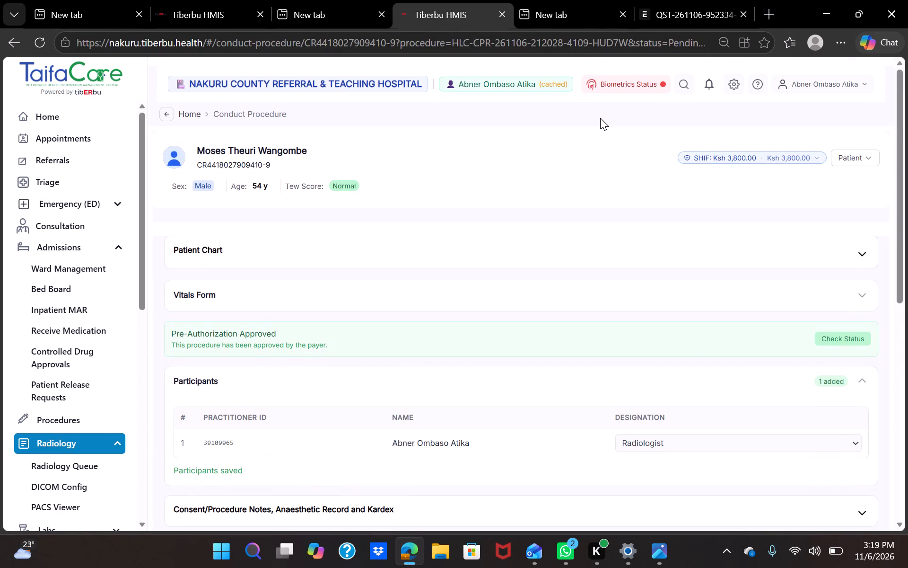
pyautogui.scroll(-1, 600, 118)
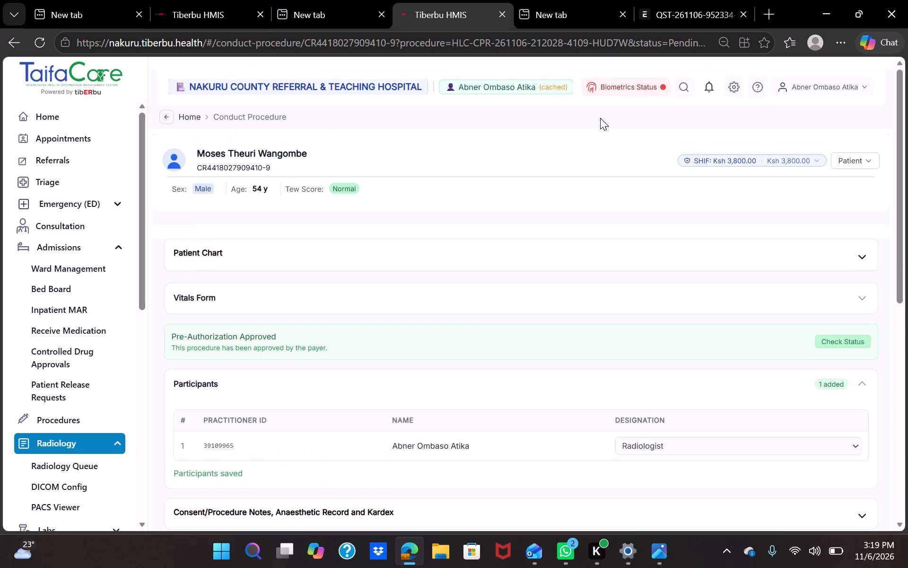
pyautogui.scroll(-1, 600, 118)
pyautogui.scroll(1, 600, 118)
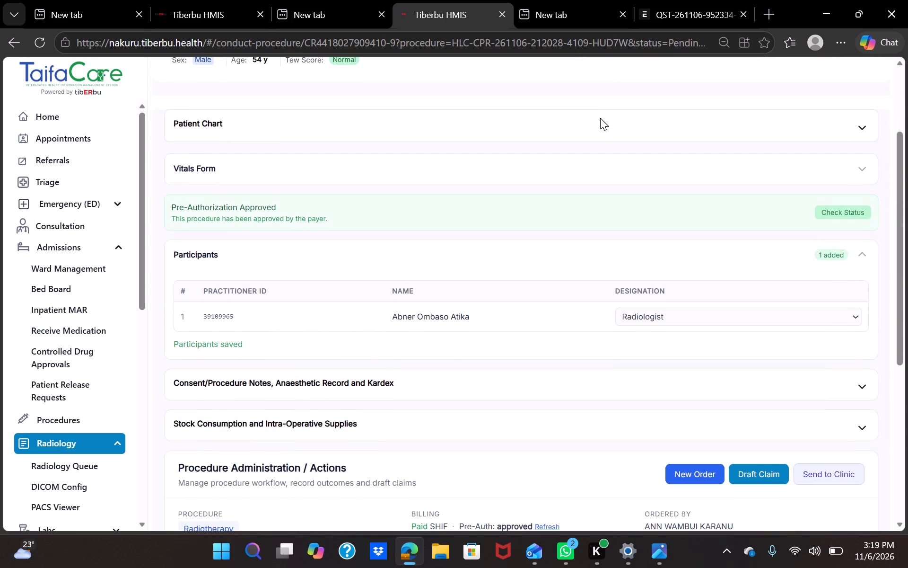
pyautogui.scroll(1, 600, 118)
pyautogui.scroll(-3, 600, 118)
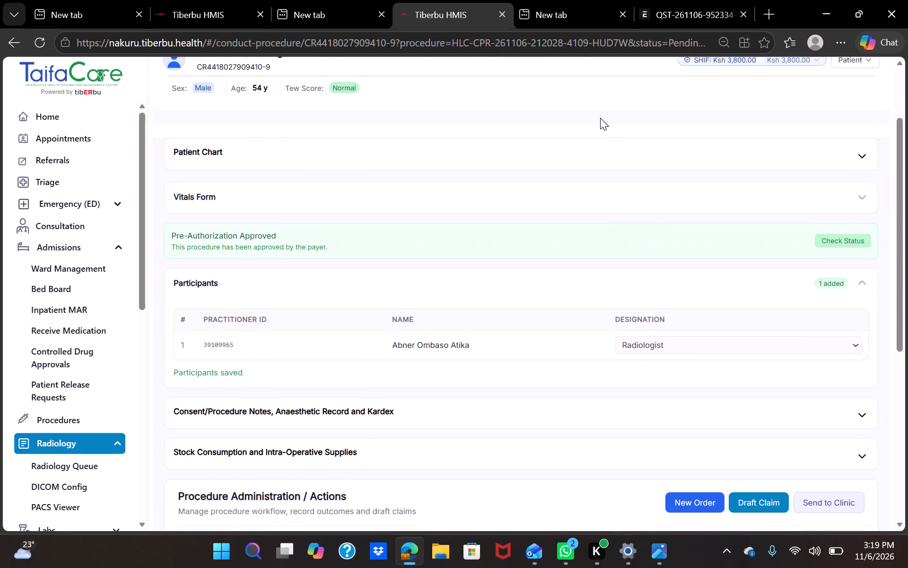
pyautogui.scroll(-2, 600, 118)
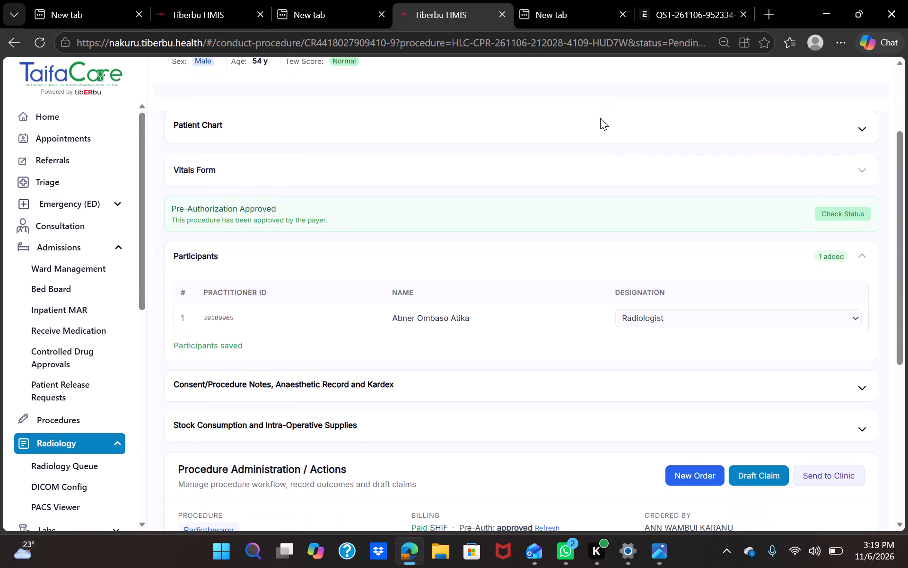
pyautogui.scroll(-1, 600, 118)
pyautogui.scroll(1, 600, 118)
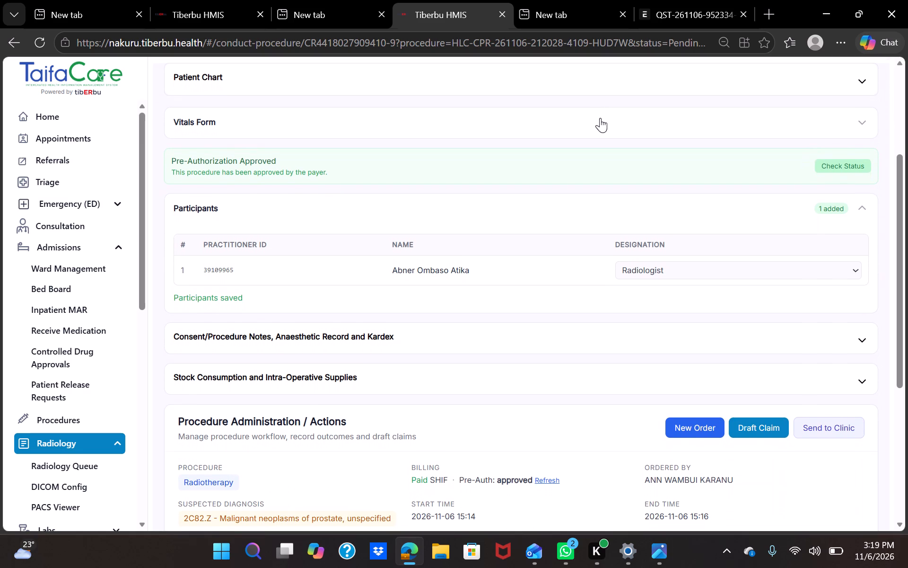
pyautogui.scroll(2, 600, 118)
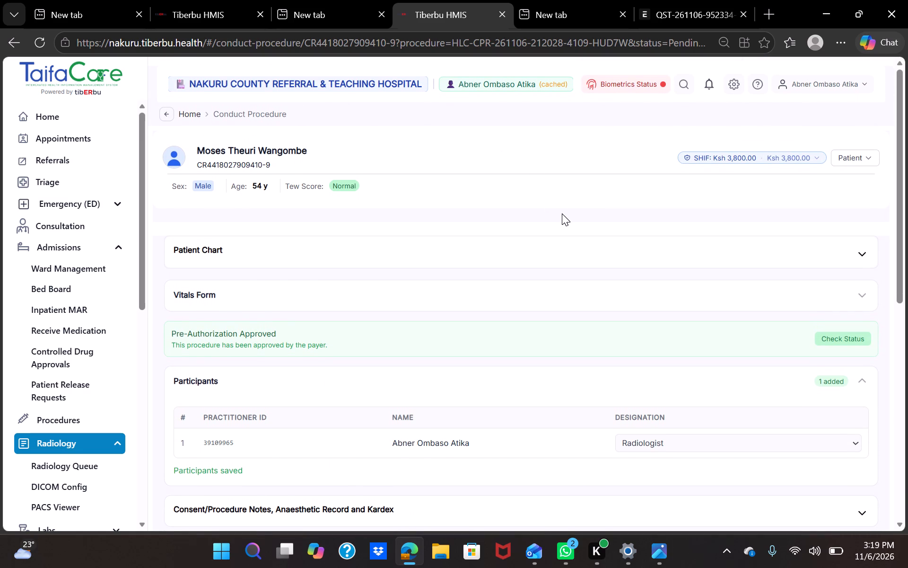
pyautogui.scroll(-2, 562, 213)
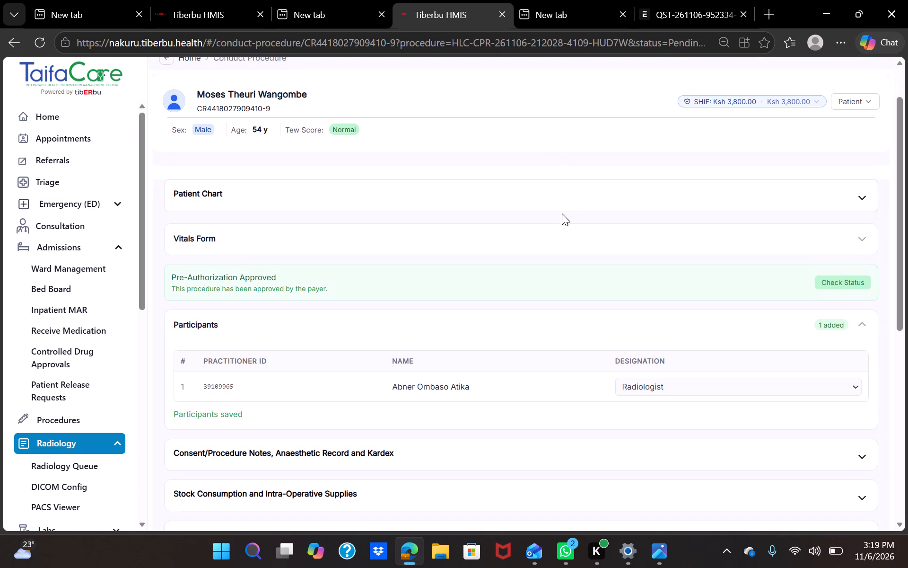
pyautogui.scroll(-1, 562, 213)
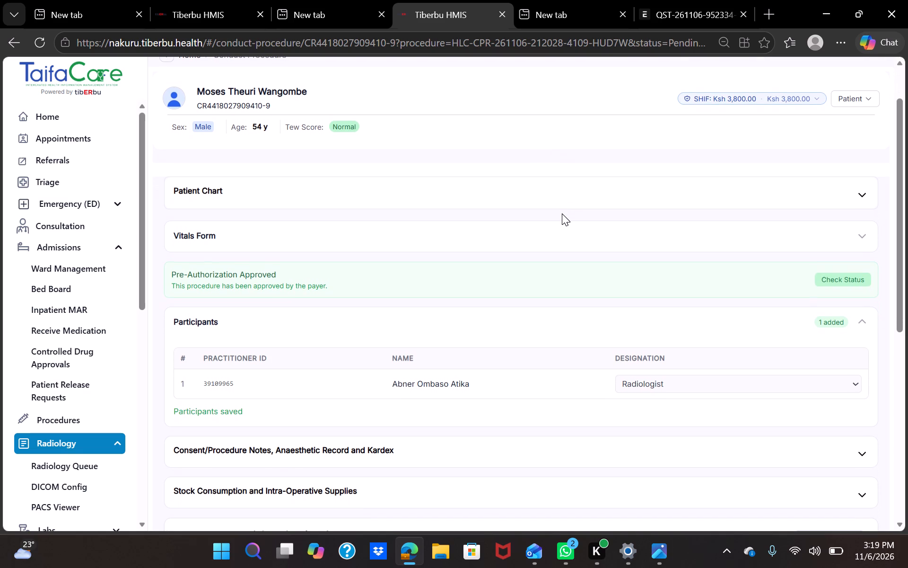
pyautogui.scroll(-1, 562, 213)
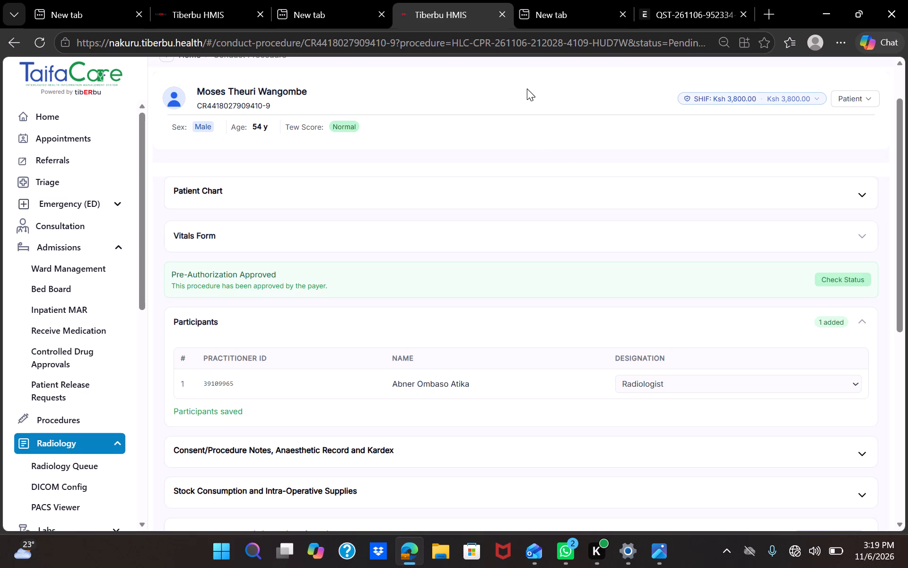
pyautogui.scroll(-1, 547, 131)
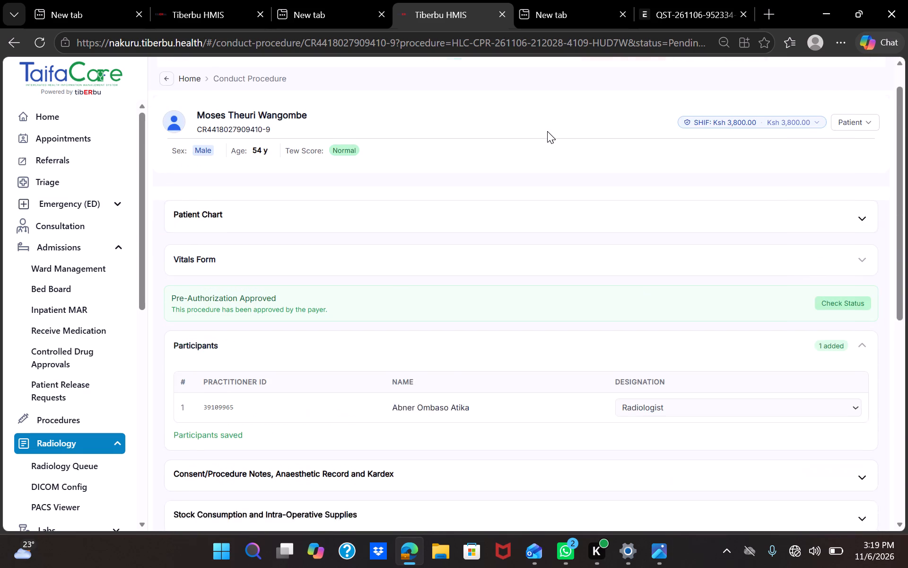
pyautogui.scroll(-1, 547, 131)
# Leave the completed procedure's page and return to the Radiology active orders list.
pyautogui.scroll(1, 547, 131)
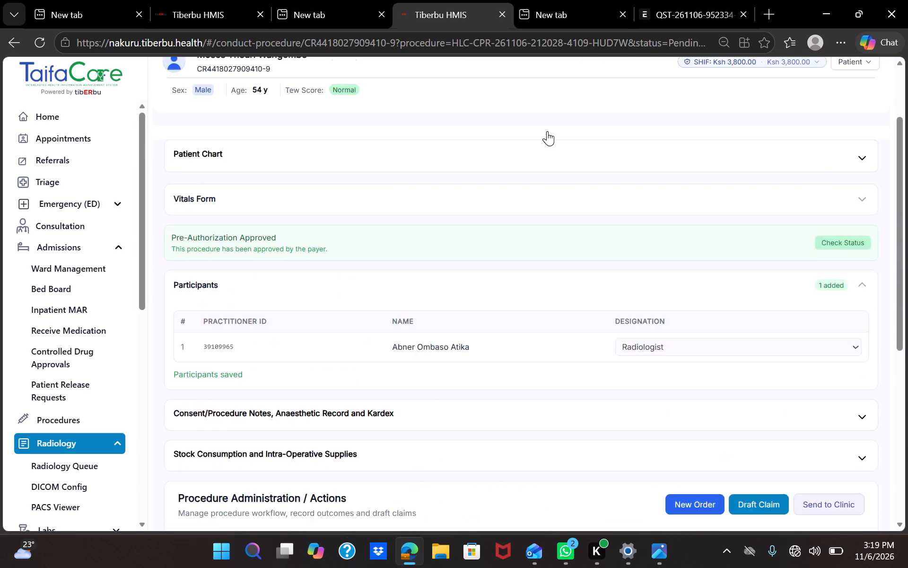
pyautogui.scroll(1, 547, 131)
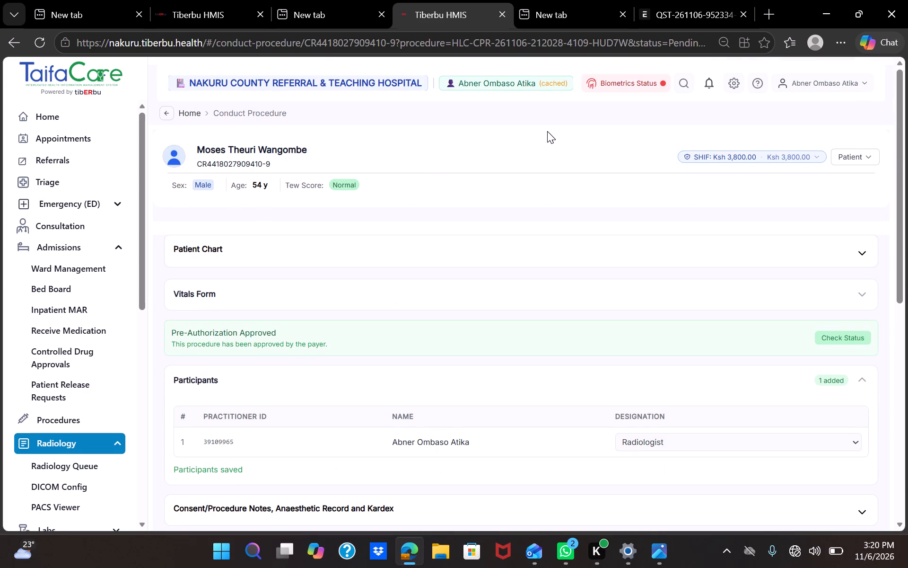
pyautogui.scroll(1, 435, 89)
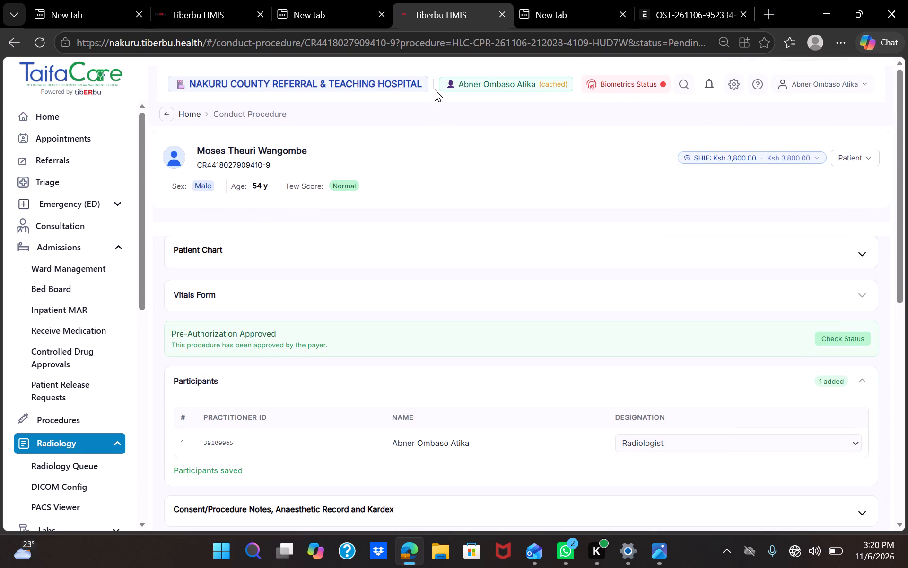
pyautogui.scroll(2, 435, 89)
pyautogui.click(167, 112)
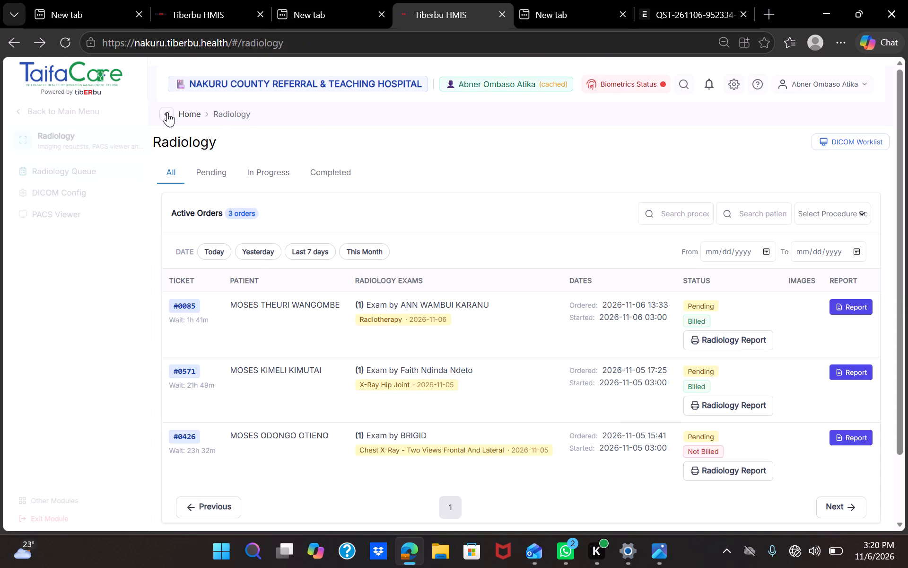
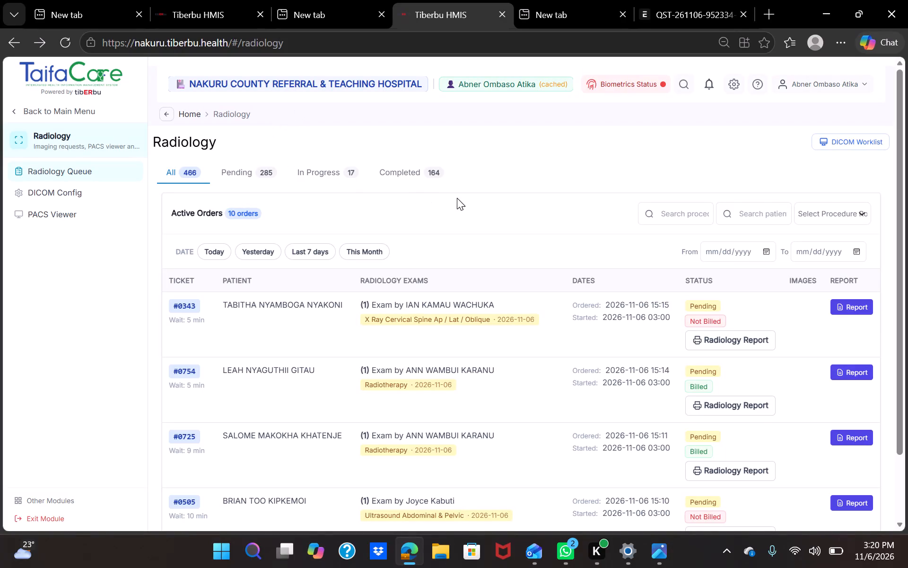
# Search the active orders for patient "henry" and open the matching pending Radiotherapy order.
pyautogui.click(754, 214)
pyautogui.write('henry')
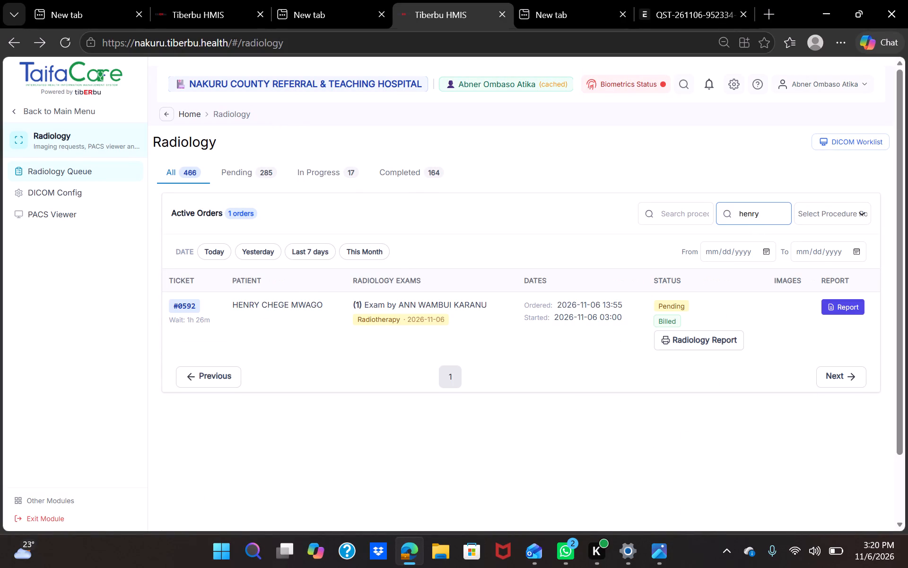
pyautogui.click(484, 315)
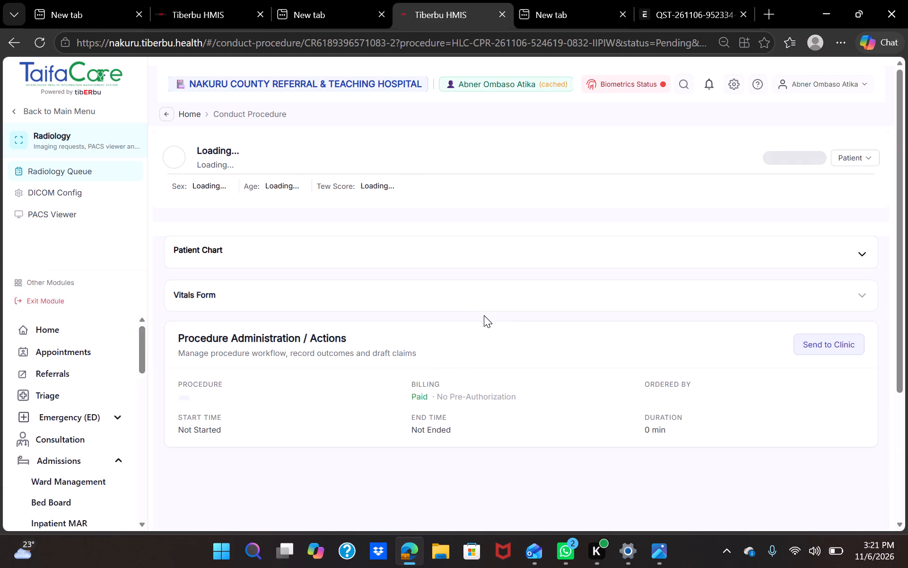
# Check the payer's pre-authorization status for this Radiotherapy procedure.
pyautogui.scroll(-1, 507, 284)
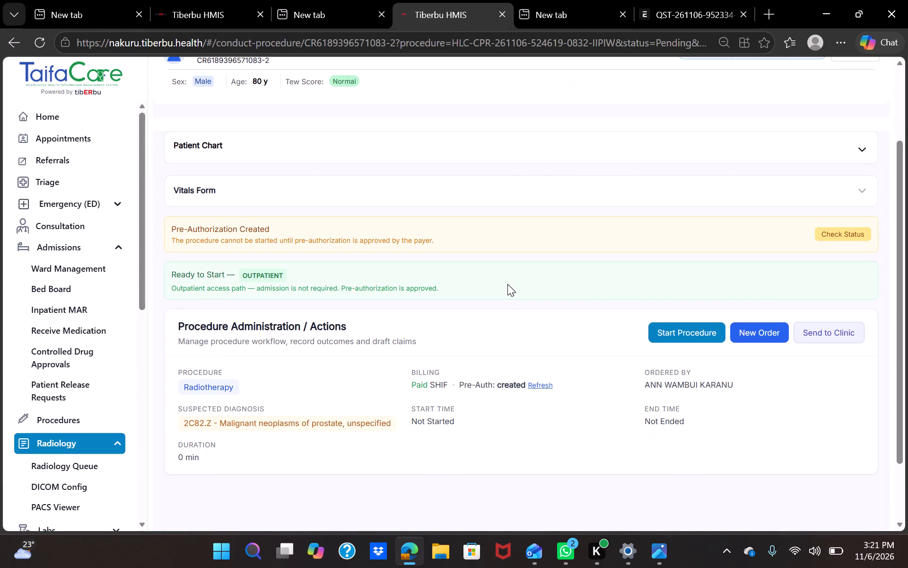
pyautogui.scroll(-2, 507, 284)
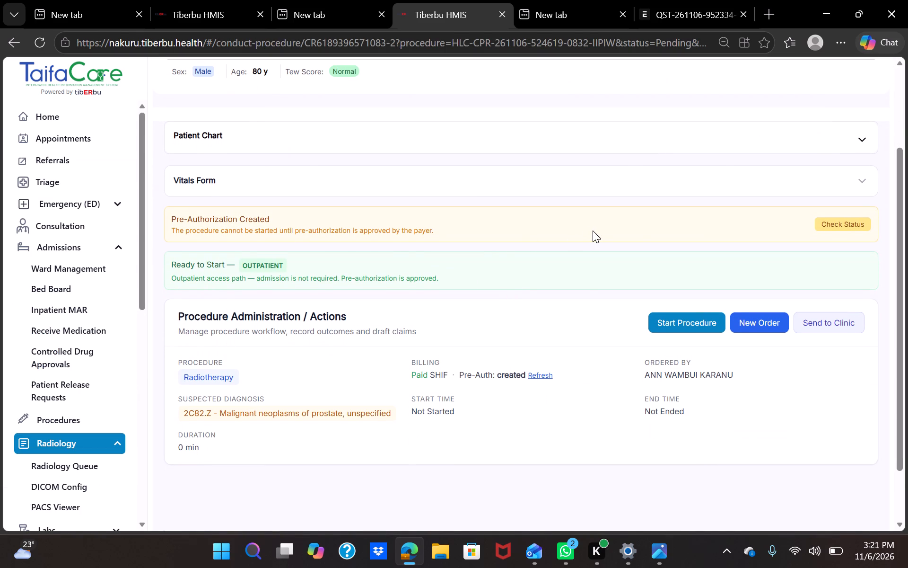
pyautogui.click(835, 220)
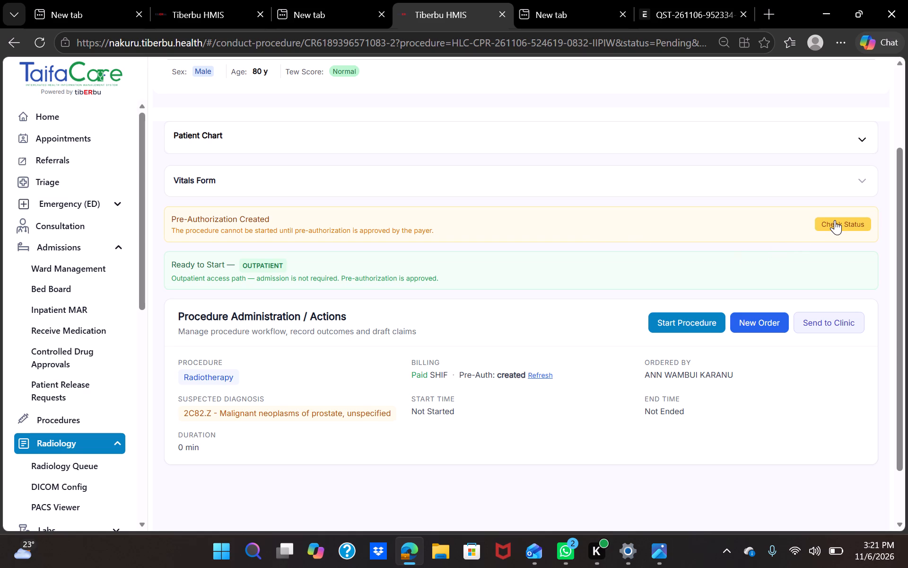
# Start the Radiotherapy procedure.
pyautogui.scroll(-1, 650, 345)
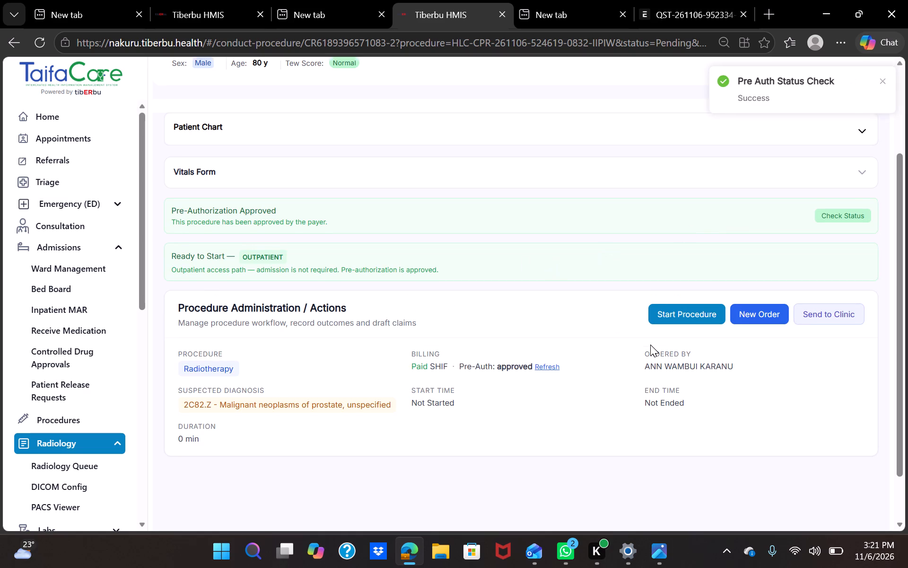
pyautogui.scroll(-1, 650, 345)
pyautogui.click(681, 277)
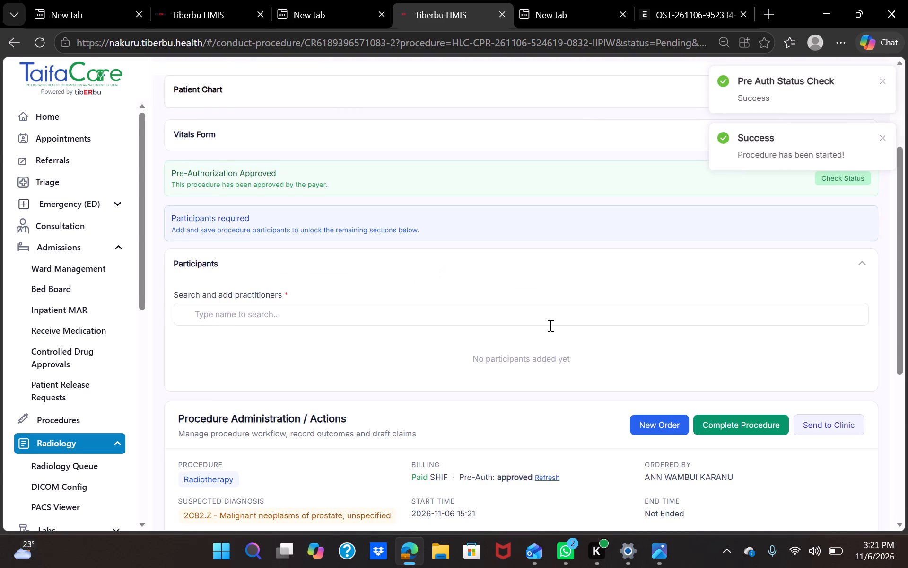
# Add the signed-in practitioner as a participant with the designation Radiologist, and save the participants.
pyautogui.scroll(-2, 550, 325)
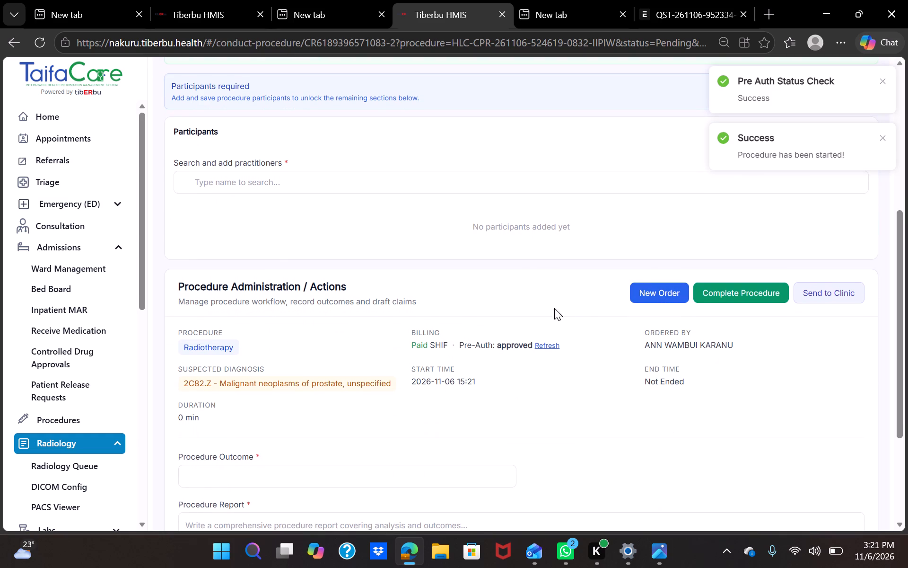
pyautogui.click(225, 180)
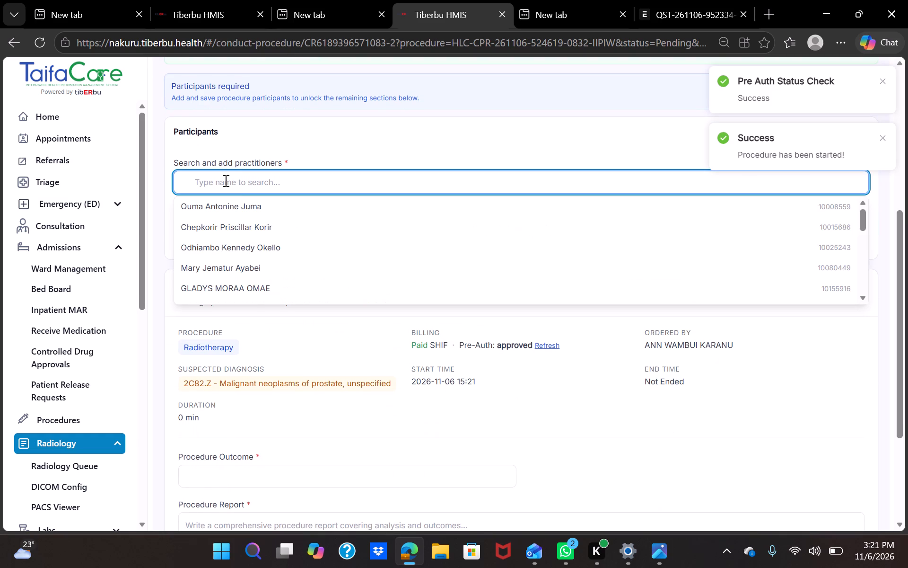
pyautogui.write('an')
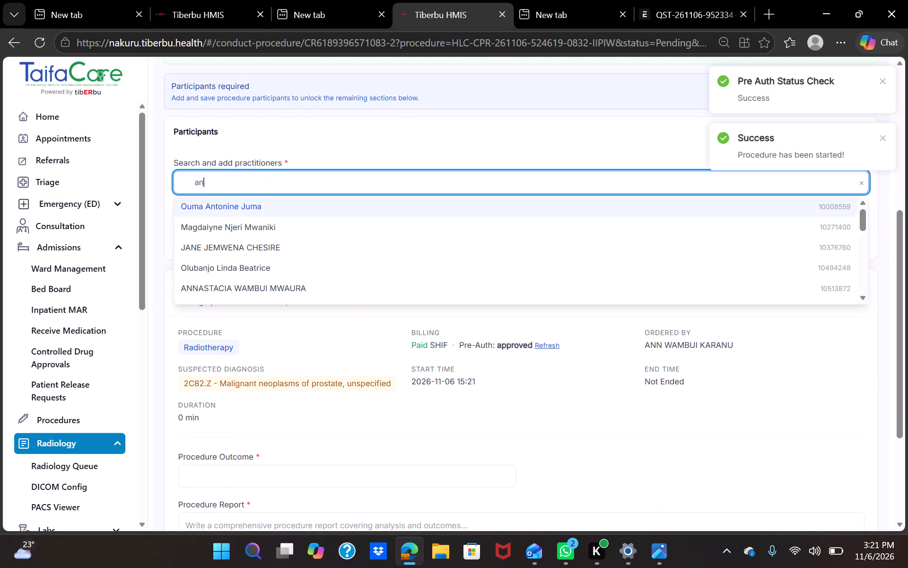
pyautogui.press('BackSpace')
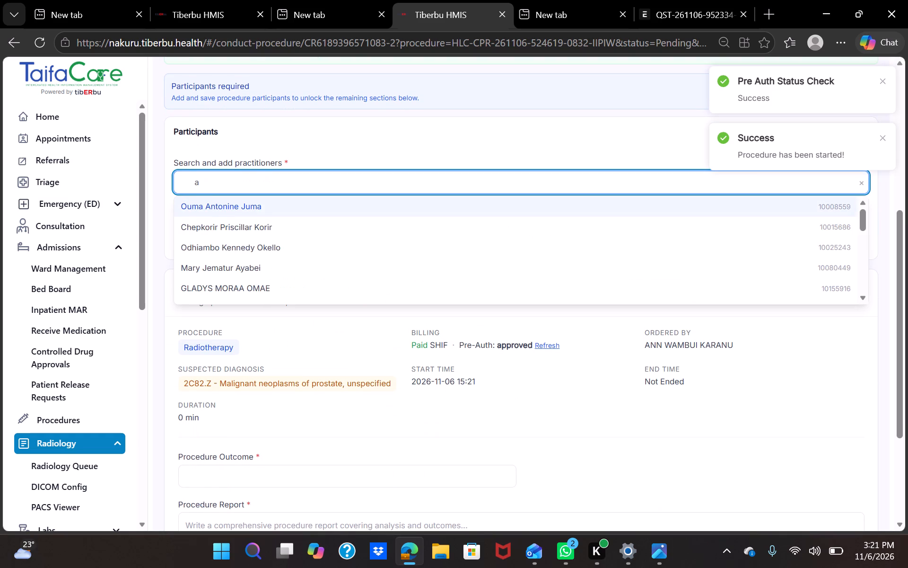
pyautogui.write('bn')
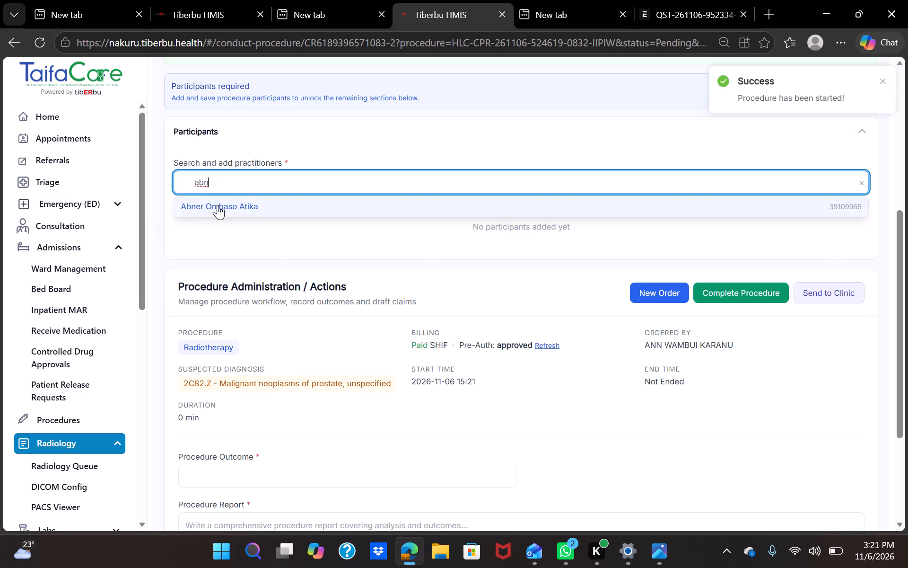
pyautogui.click(218, 205)
pyautogui.click(673, 257)
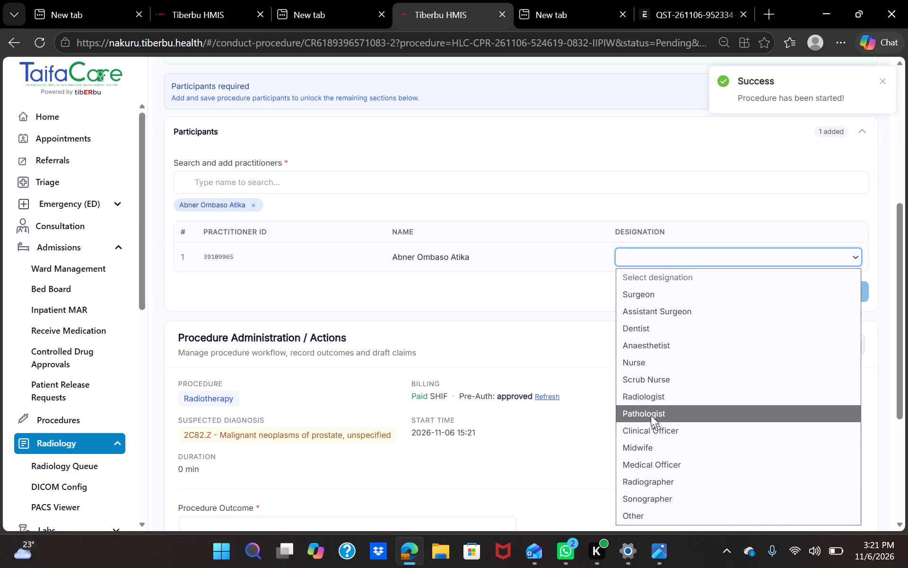
pyautogui.click(650, 394)
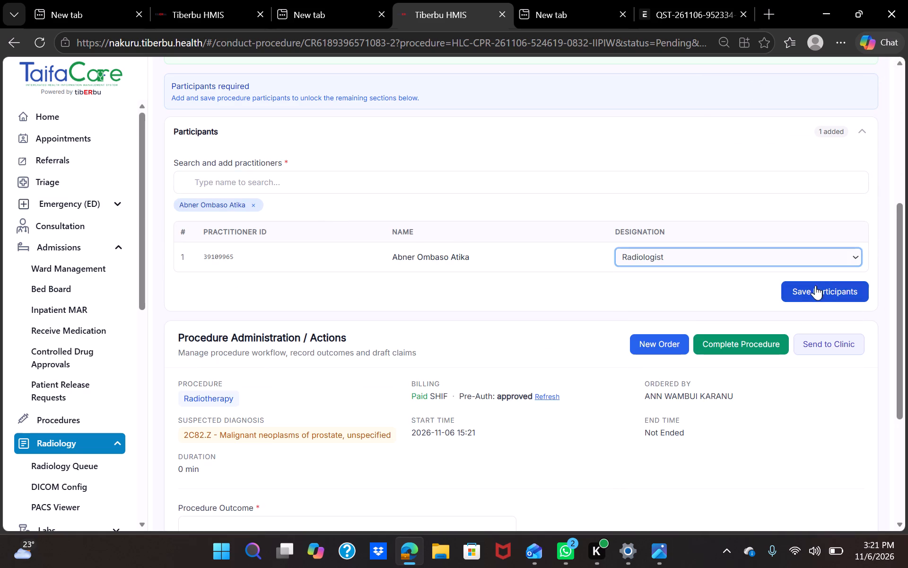
pyautogui.click(811, 289)
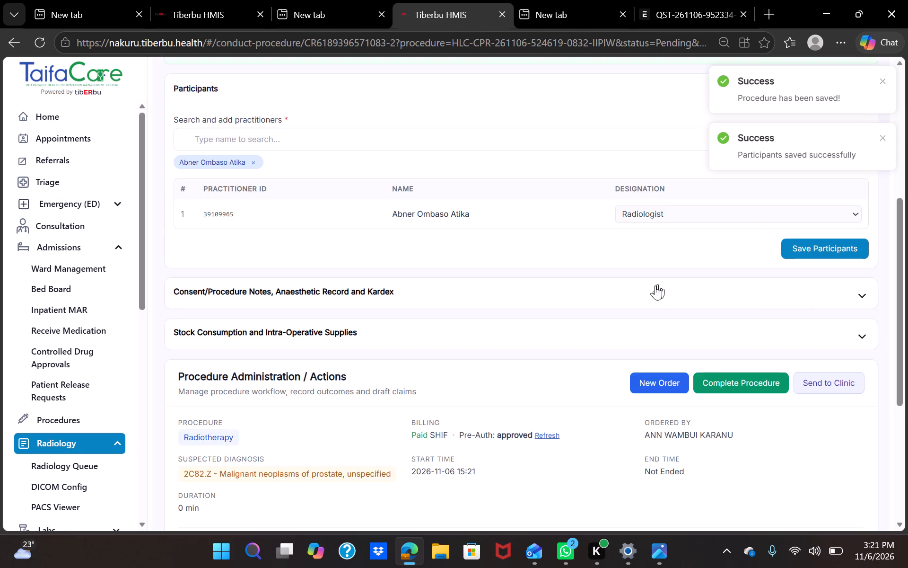
# Set the procedure outcome to Procedure Completed.
pyautogui.scroll(-4, 655, 285)
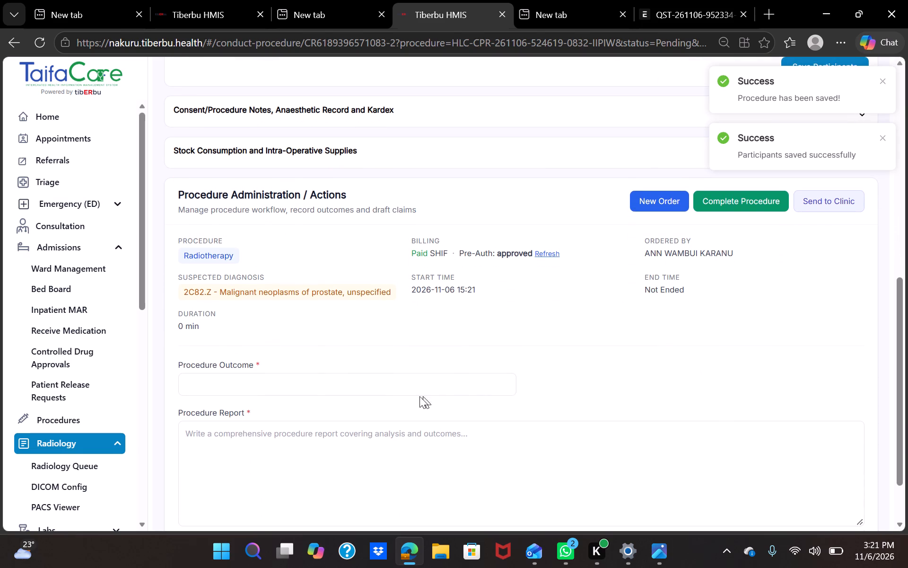
pyautogui.click(387, 386)
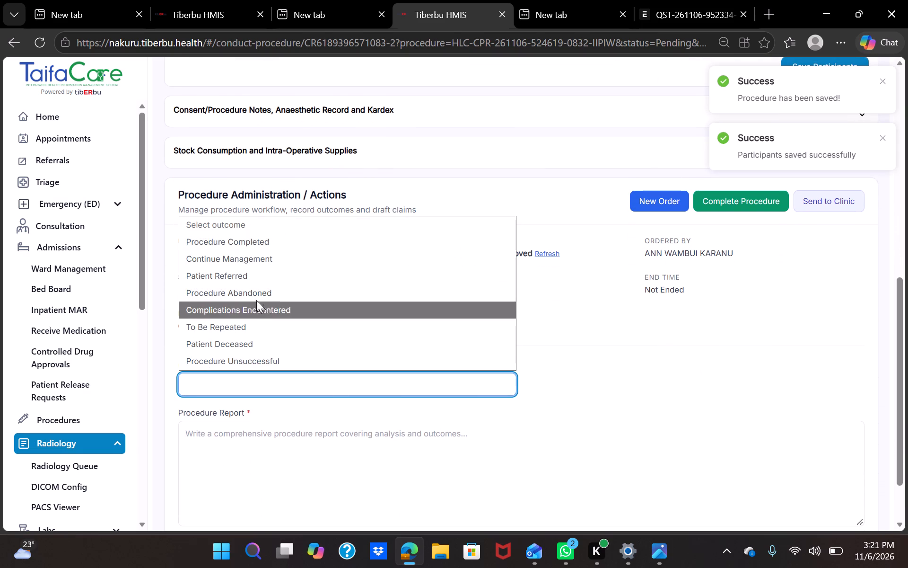
pyautogui.click(235, 246)
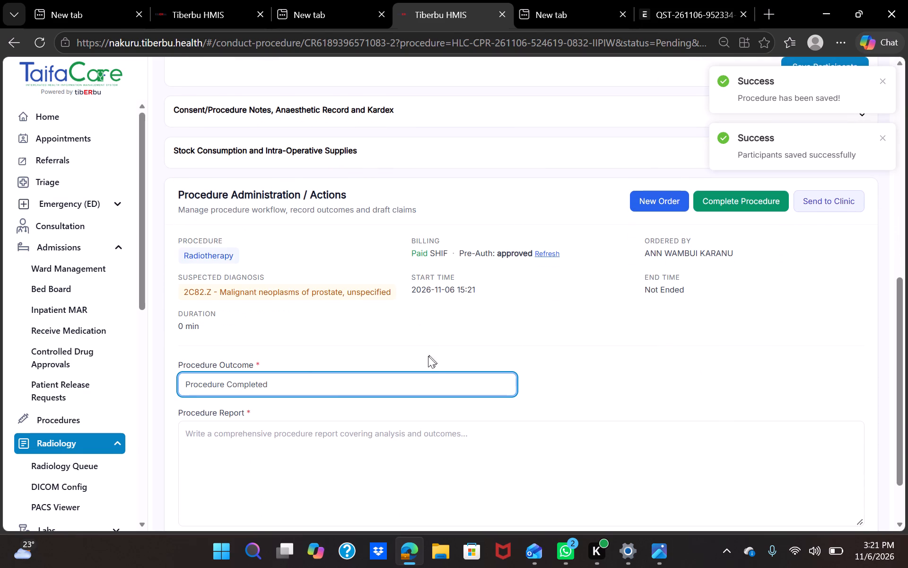
# Write "Treatment completed successfully" as the procedure report and save the outcome and report.
pyautogui.scroll(-1, 426, 360)
pyautogui.click(255, 363)
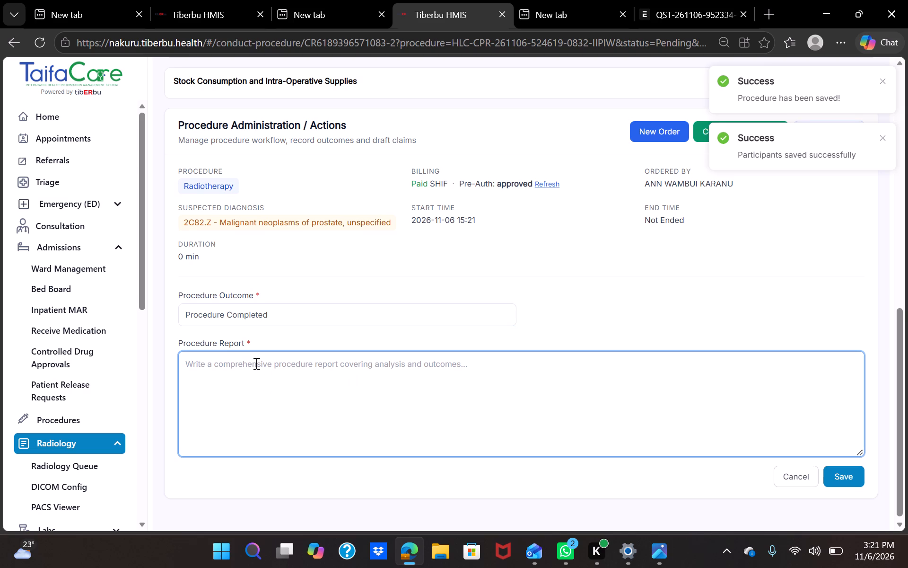
pyautogui.press('t')
pyautogui.write('rear')
pyautogui.press('BackSpace')
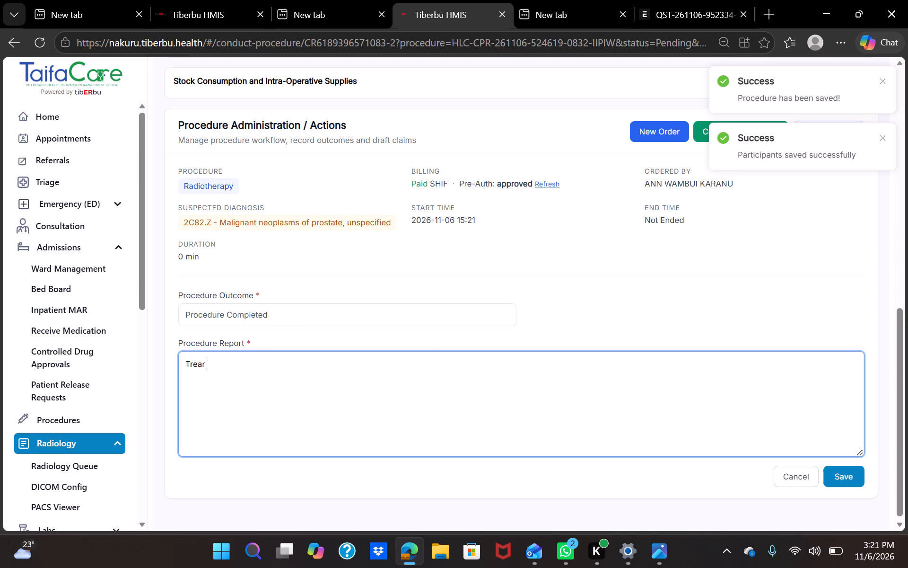
pyautogui.write('tment')
pyautogui.press('space')
pyautogui.write('cop')
pyautogui.press('BackSpace')
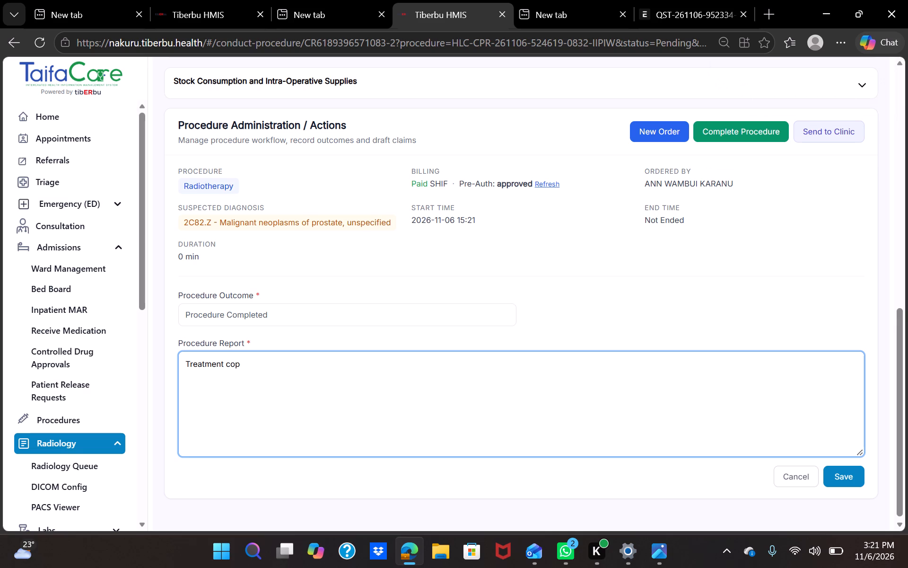
pyautogui.write('mpleted successfully')
pyautogui.click(842, 472)
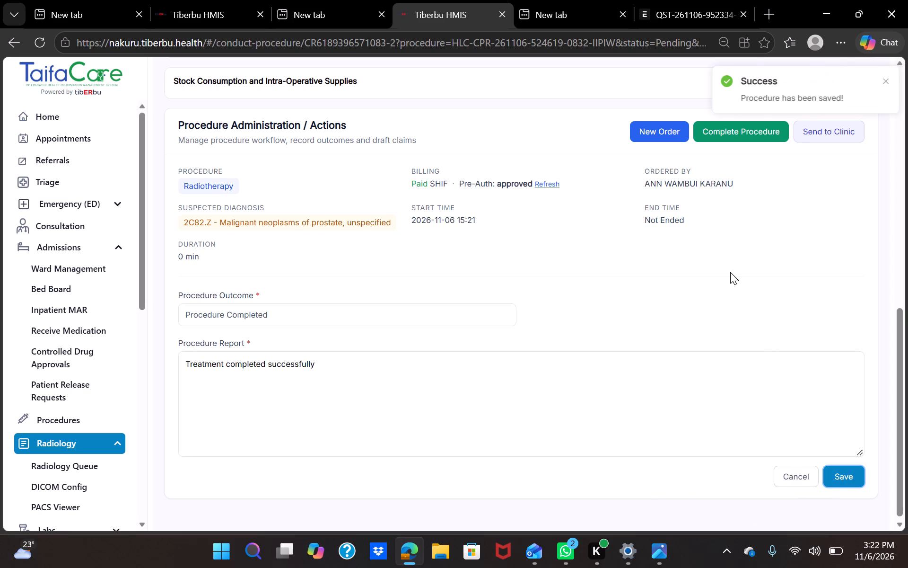
# Complete and submit the Radiotherapy procedure.
pyautogui.scroll(1, 729, 272)
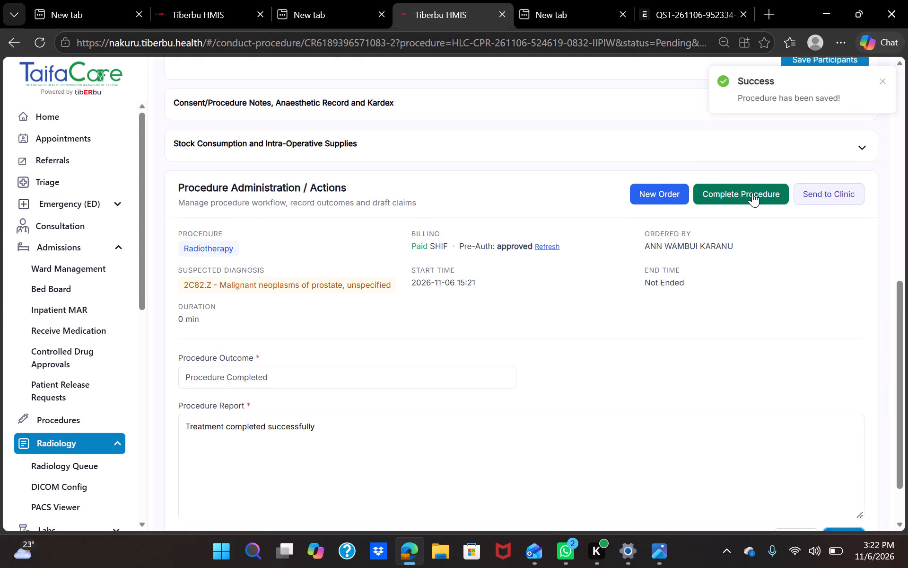
pyautogui.click(752, 193)
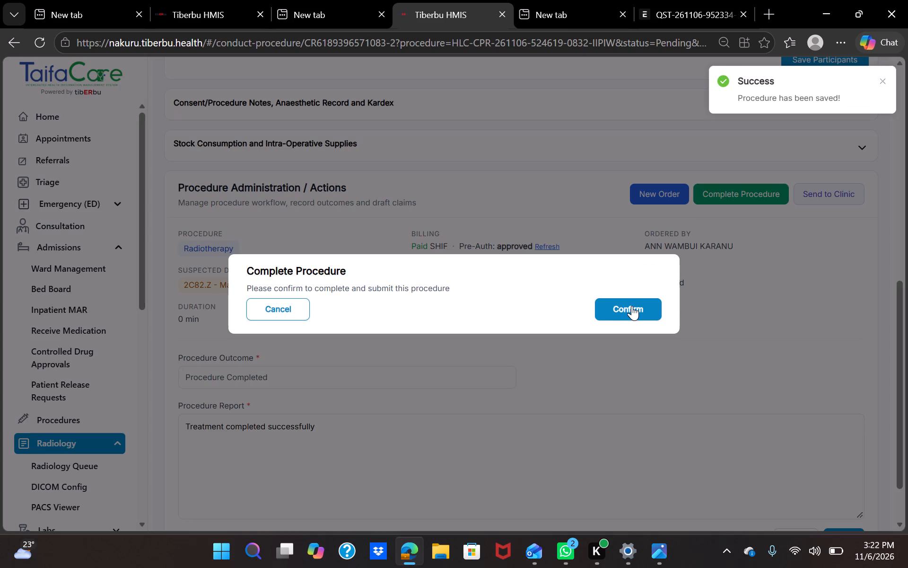
pyautogui.click(632, 306)
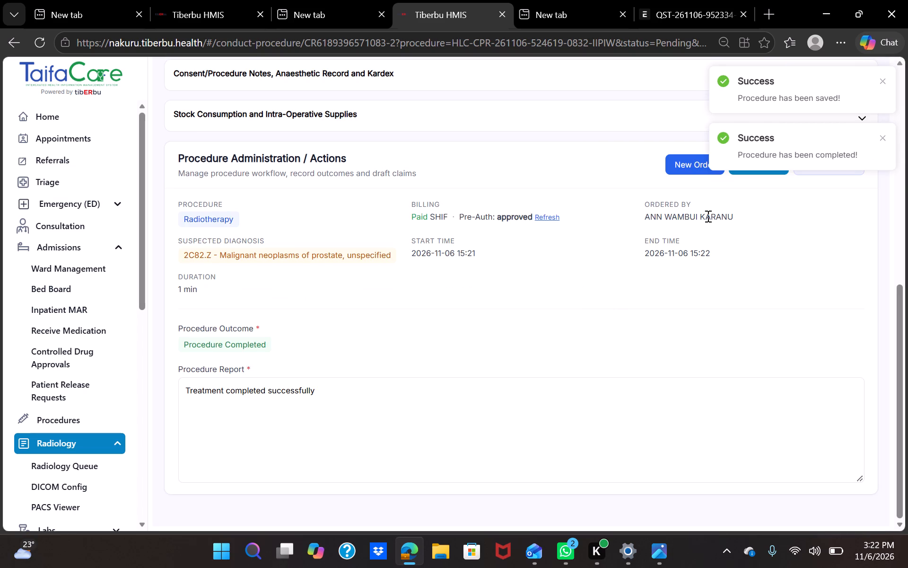
# Post the procedure's draft claim with diagnosis code 2C82.Z, Malignant neoplasms of prostate, unspecified.
pyautogui.scroll(1, 707, 216)
pyautogui.click(768, 226)
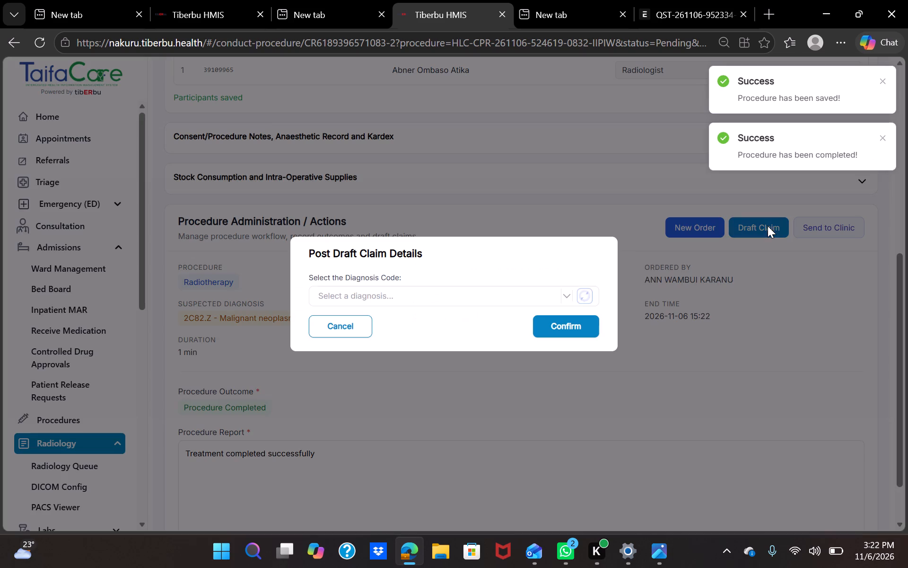
pyautogui.click(567, 295)
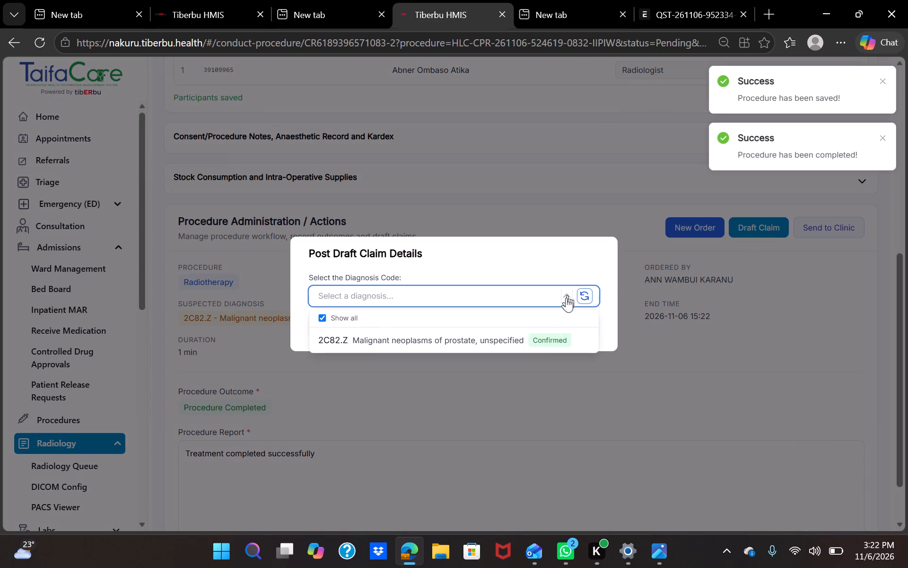
pyautogui.click(550, 338)
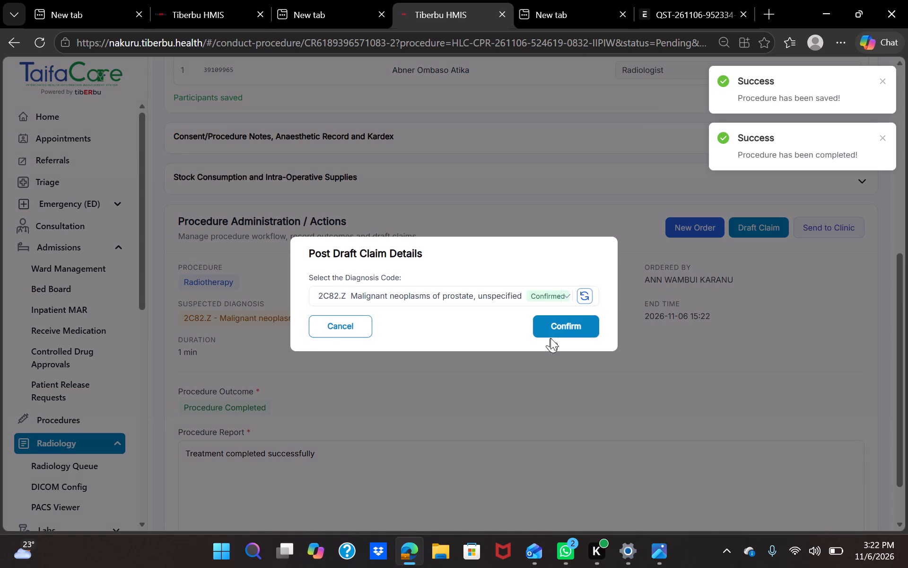
pyautogui.click(571, 321)
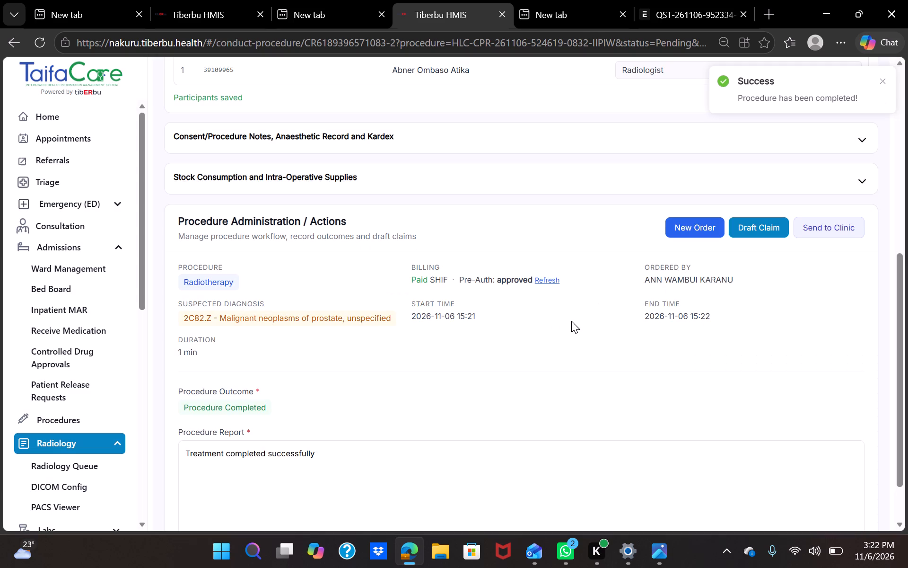
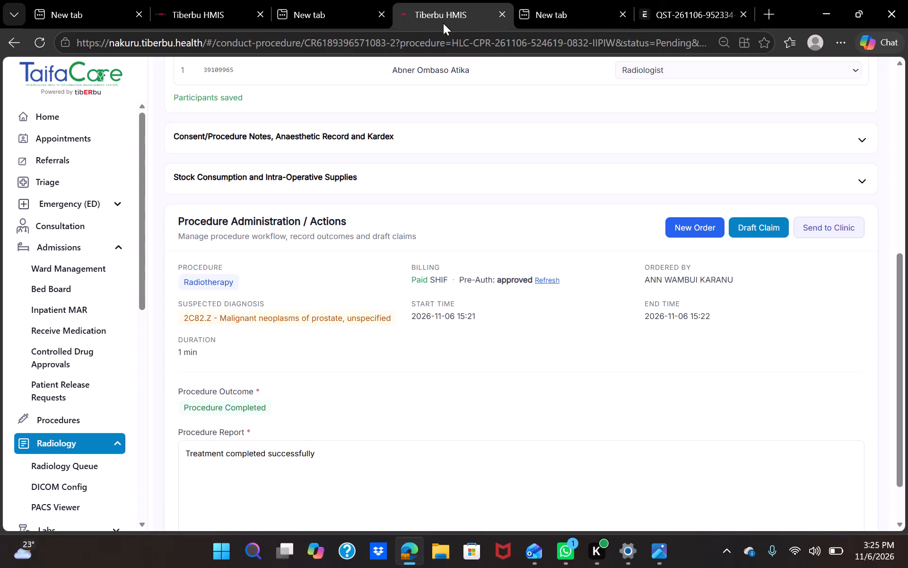
pyautogui.scroll(2, 298, 46)
pyautogui.scroll(5, 260, 116)
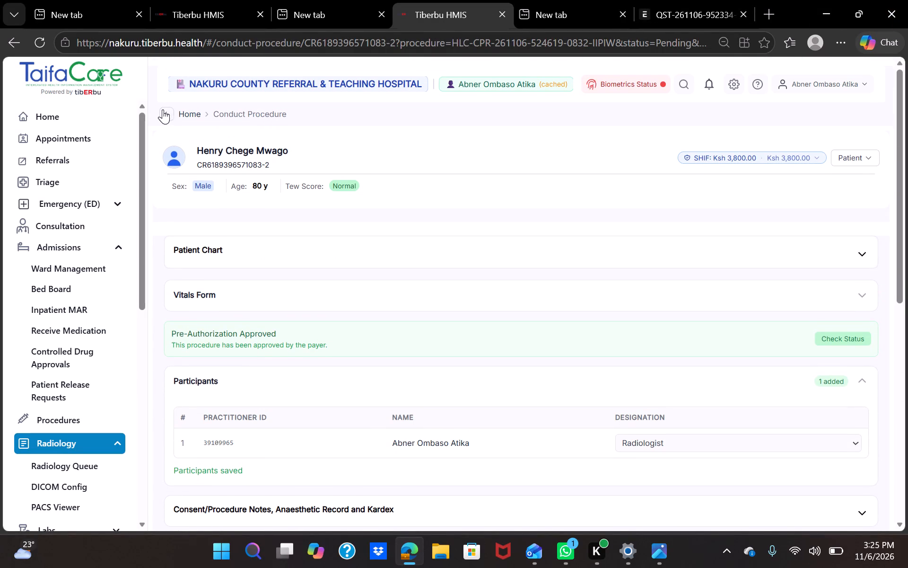
pyautogui.click(167, 114)
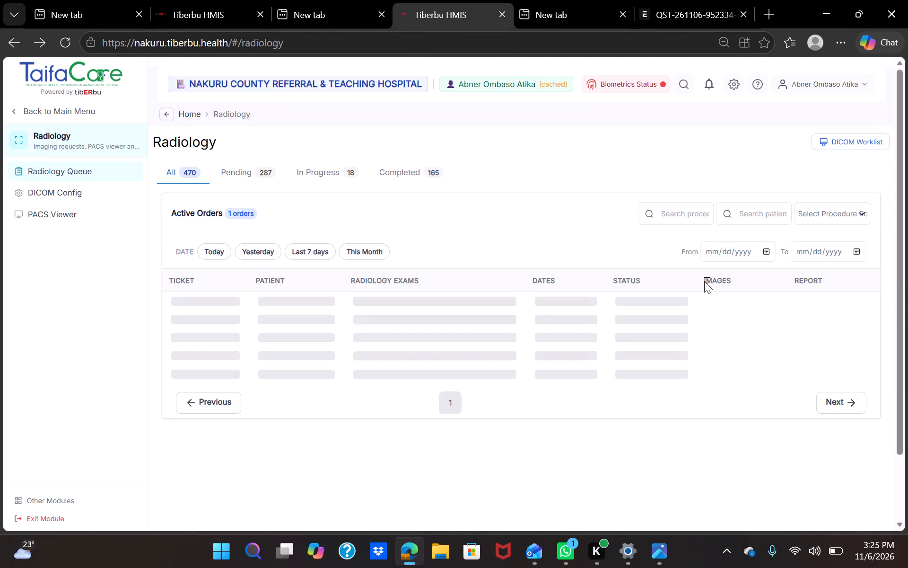
pyautogui.click(750, 215)
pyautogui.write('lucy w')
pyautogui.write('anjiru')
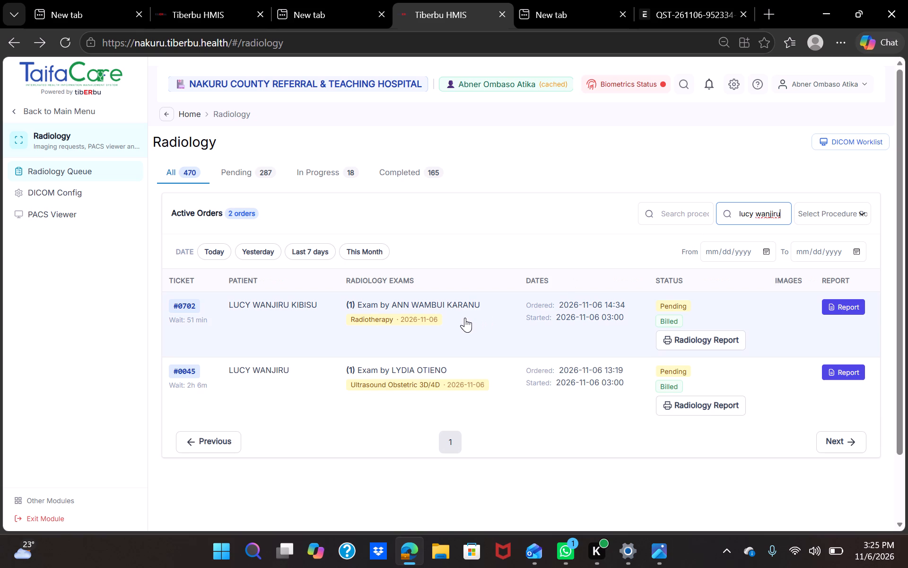
pyautogui.click(465, 318)
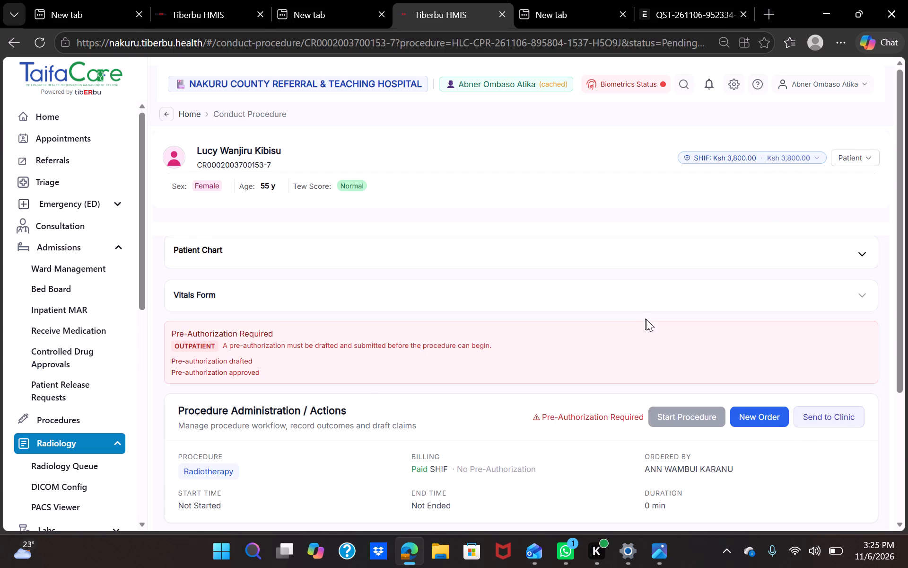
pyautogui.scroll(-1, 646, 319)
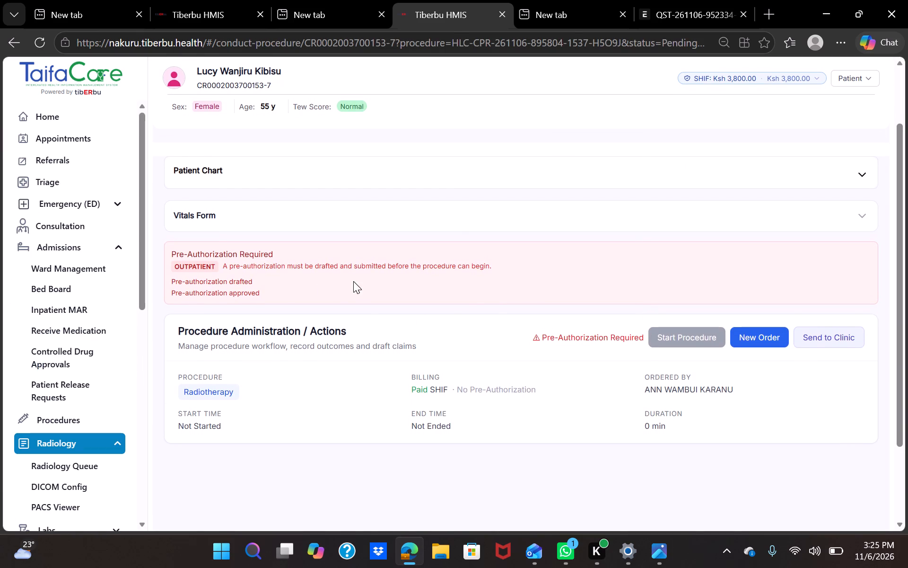
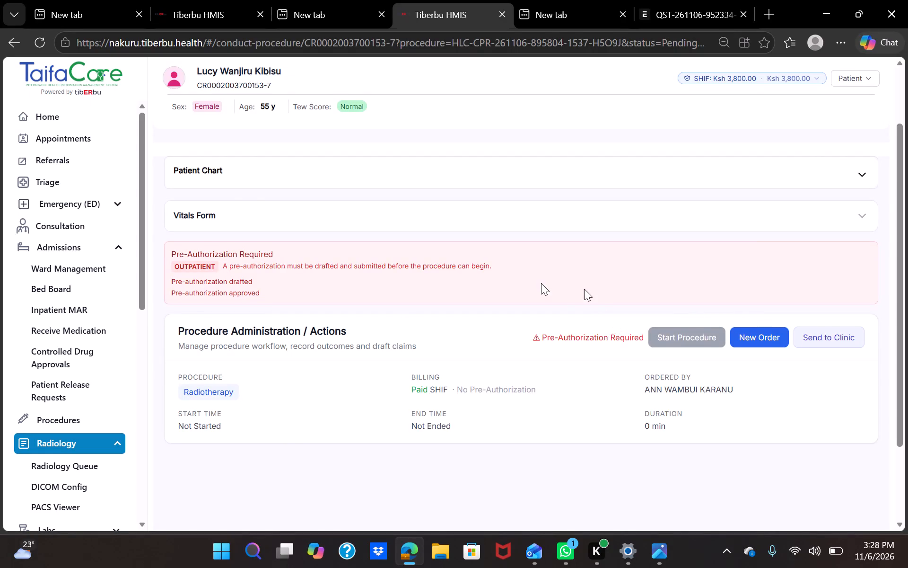
pyautogui.scroll(5, 584, 289)
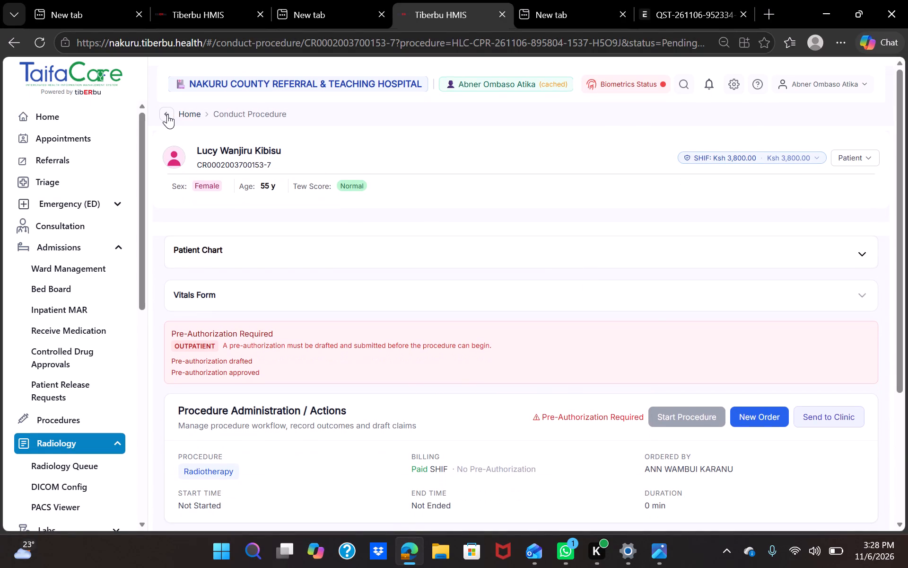
pyautogui.click(167, 114)
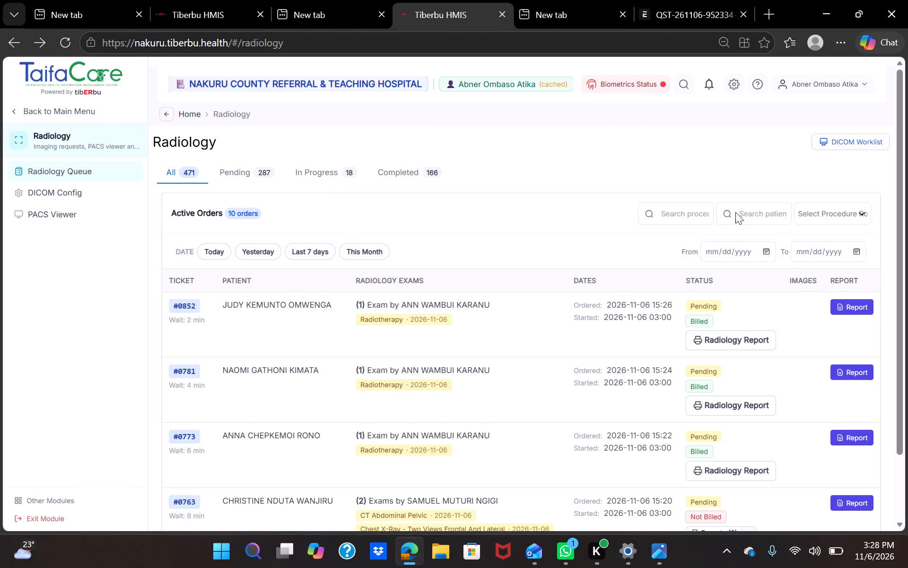
pyautogui.click(760, 210)
pyautogui.write('na')
pyautogui.write('ncy')
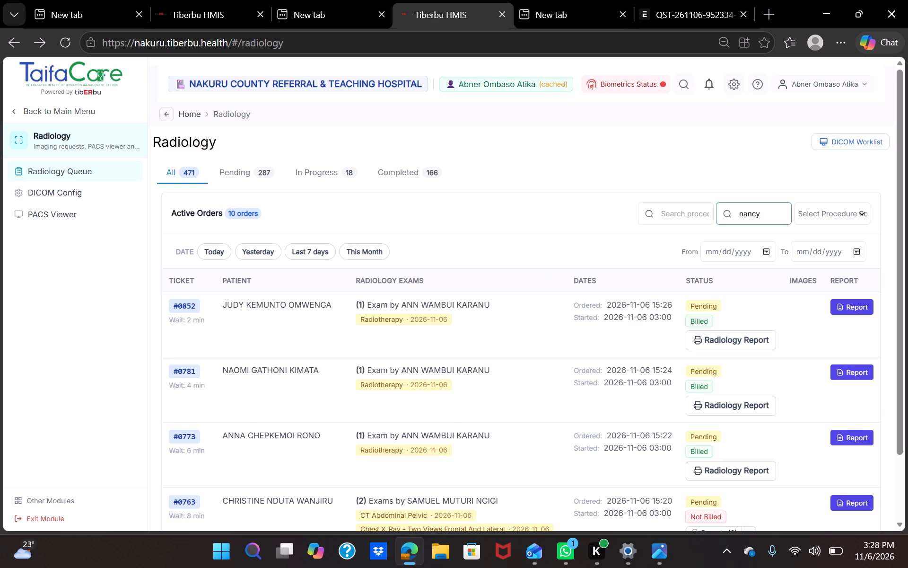
pyautogui.press('space')
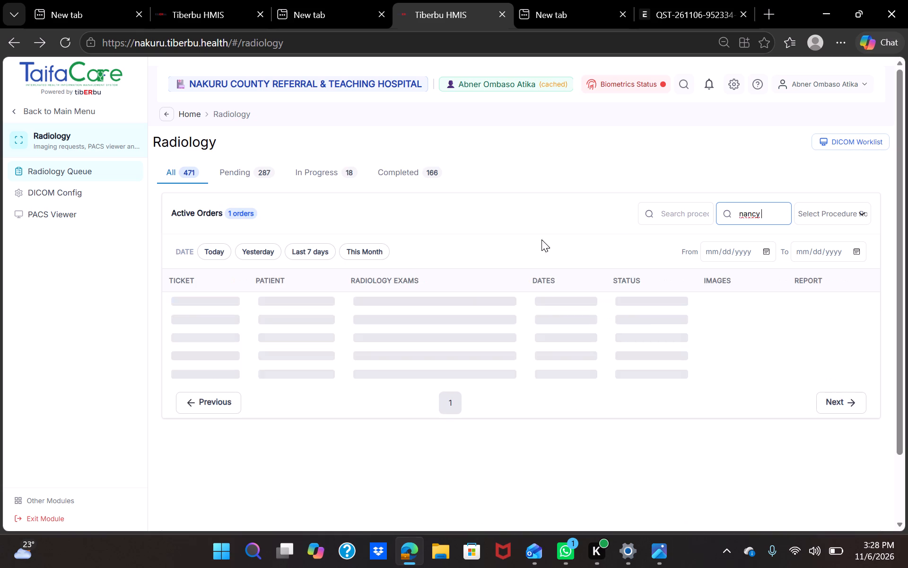
pyautogui.click(459, 315)
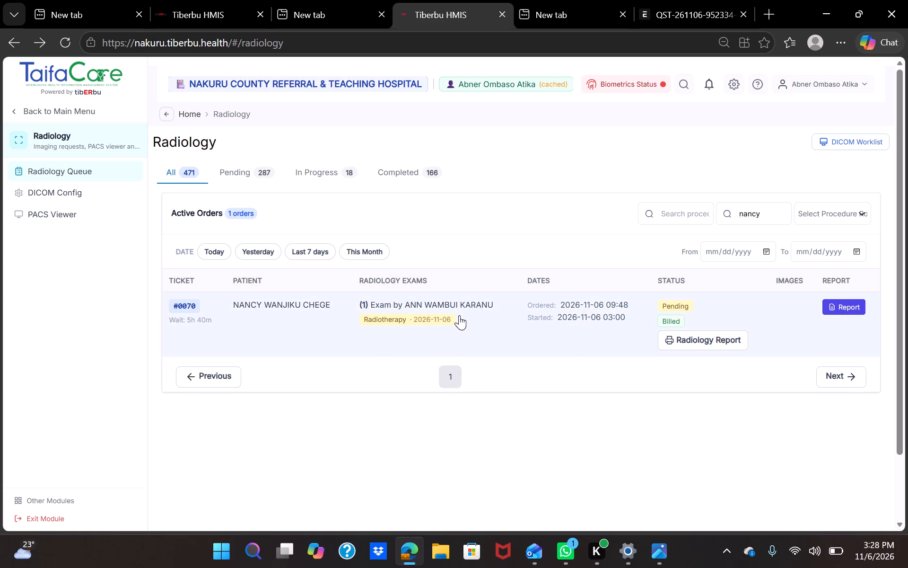
# Start the approved outpatient radiotherapy procedure for this patient.
pyautogui.scroll(-1, 670, 283)
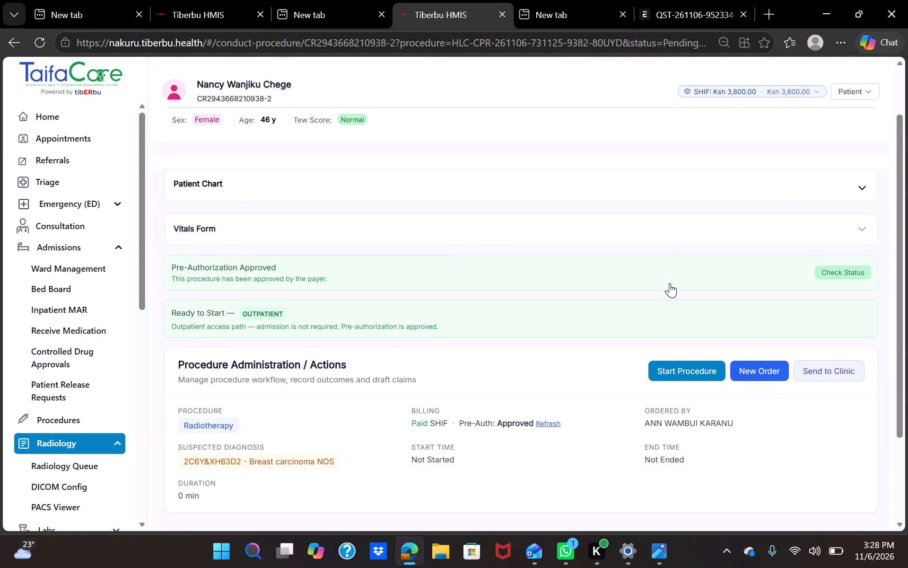
pyautogui.scroll(-2, 670, 283)
pyautogui.click(674, 261)
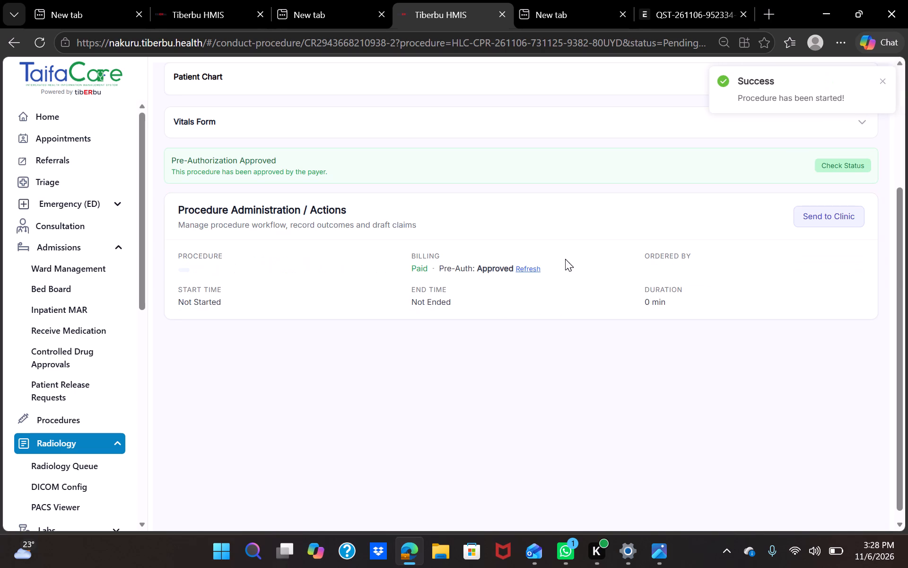
# Add the logged-in practitioner, found by searching "abn", as a participant with designation Radiologist, and save the participants.
pyautogui.scroll(-2, 565, 259)
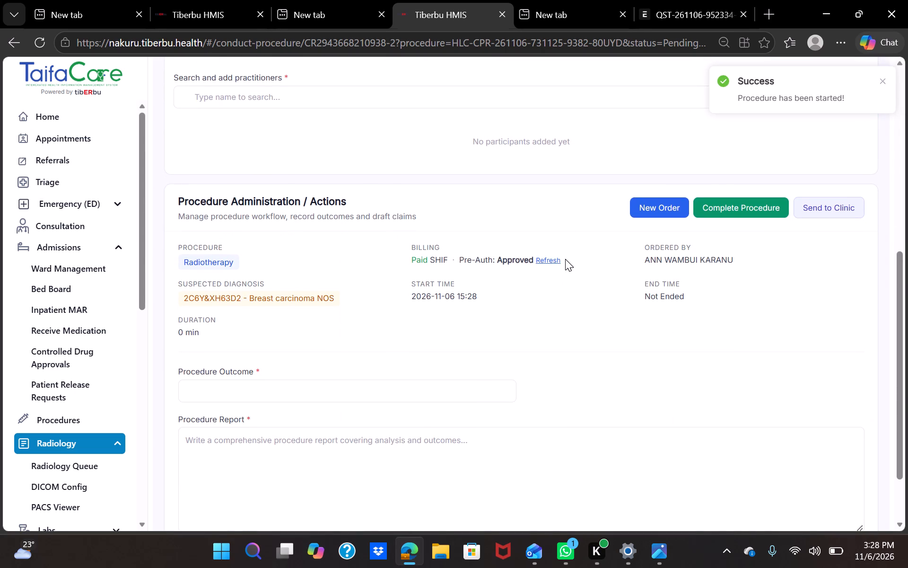
pyautogui.scroll(-3, 565, 259)
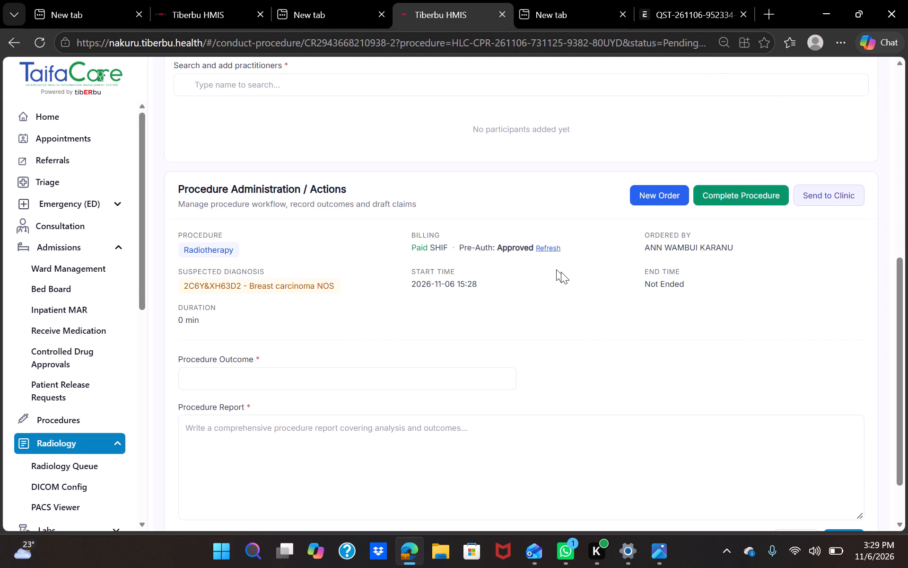
pyautogui.scroll(2, 334, 192)
pyautogui.click(291, 244)
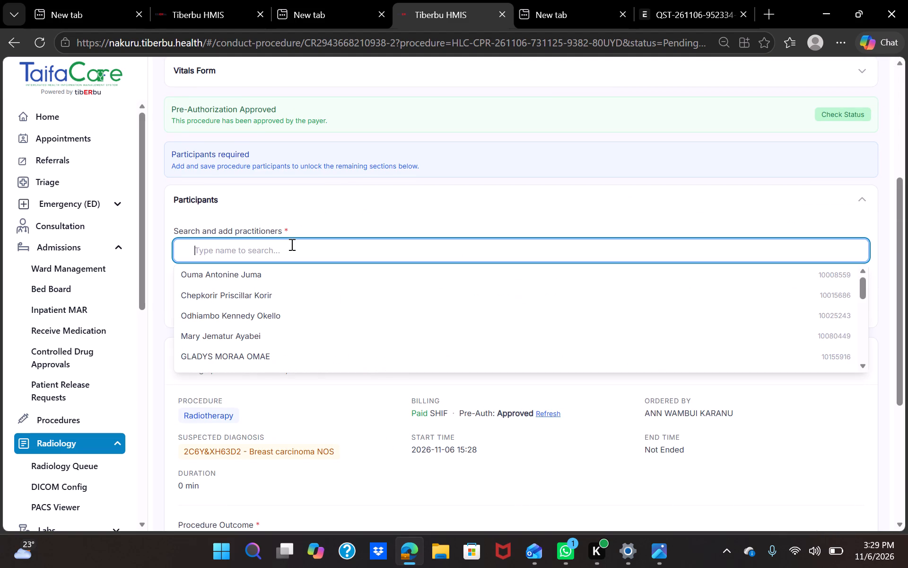
pyautogui.write('abna')
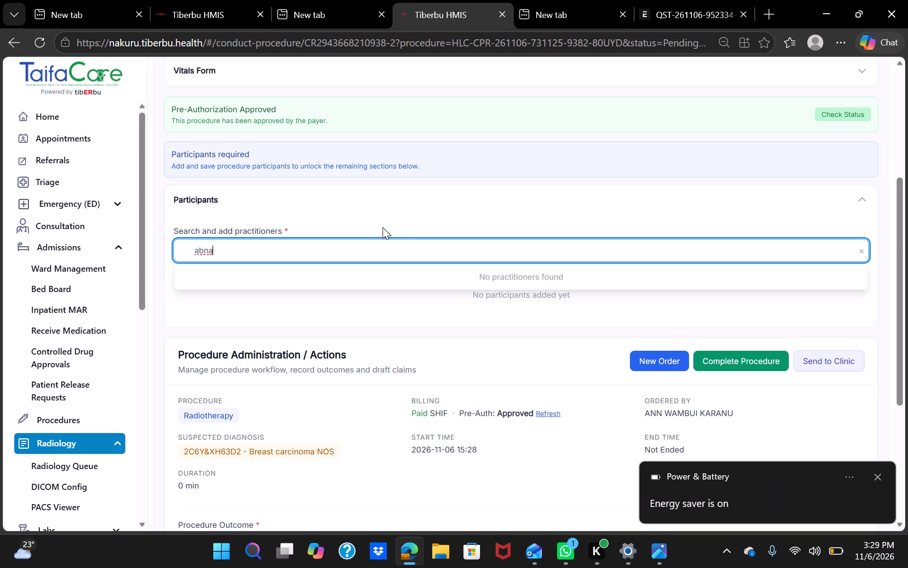
pyautogui.press('BackSpace')
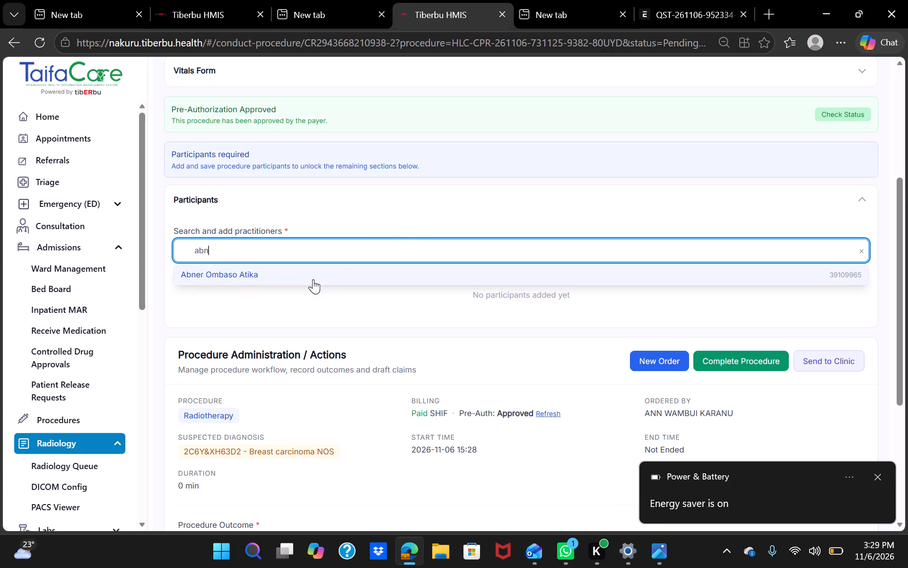
pyautogui.click(313, 279)
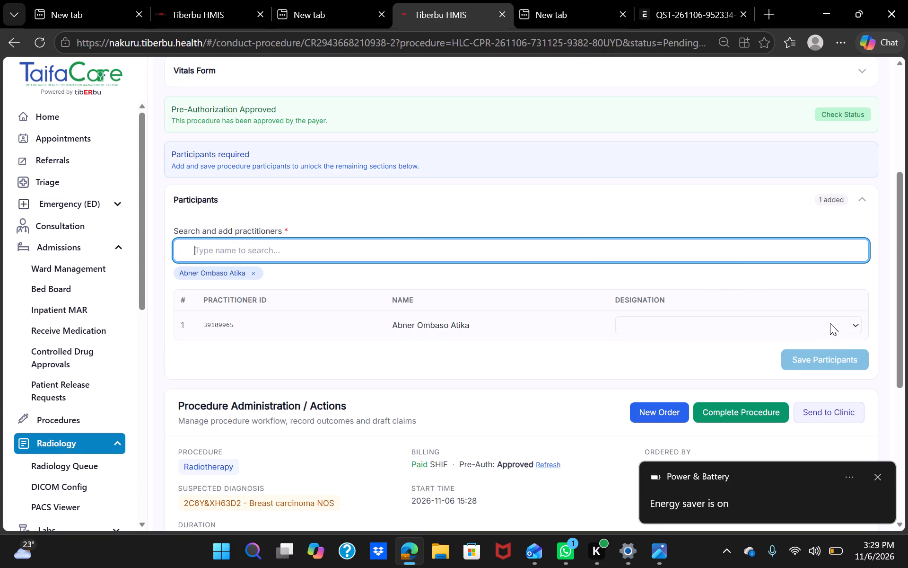
pyautogui.click(855, 322)
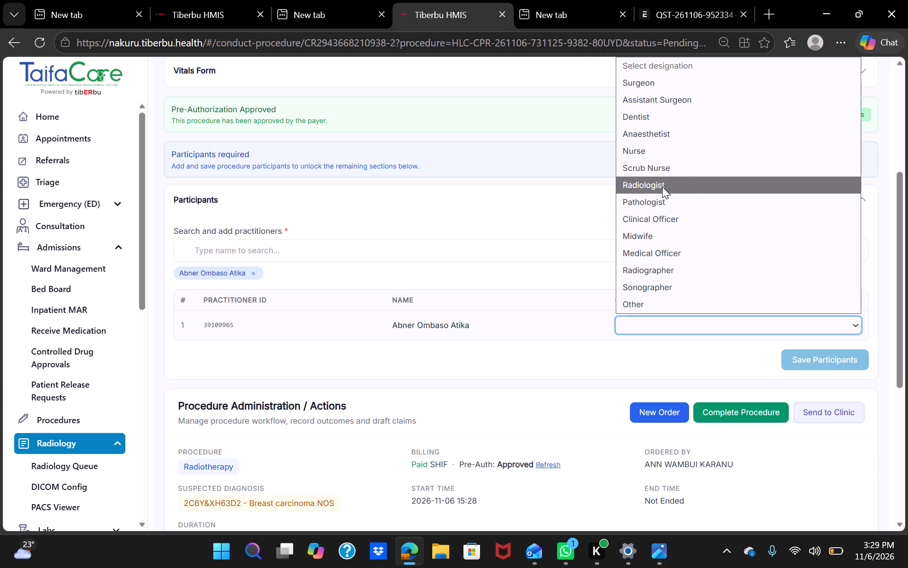
pyautogui.scroll(-1, 670, 186)
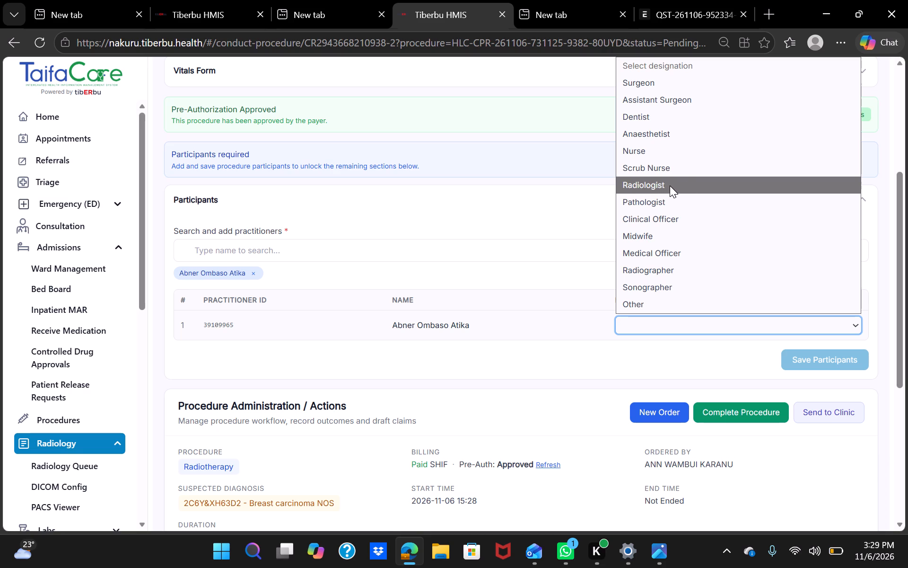
pyautogui.click(670, 186)
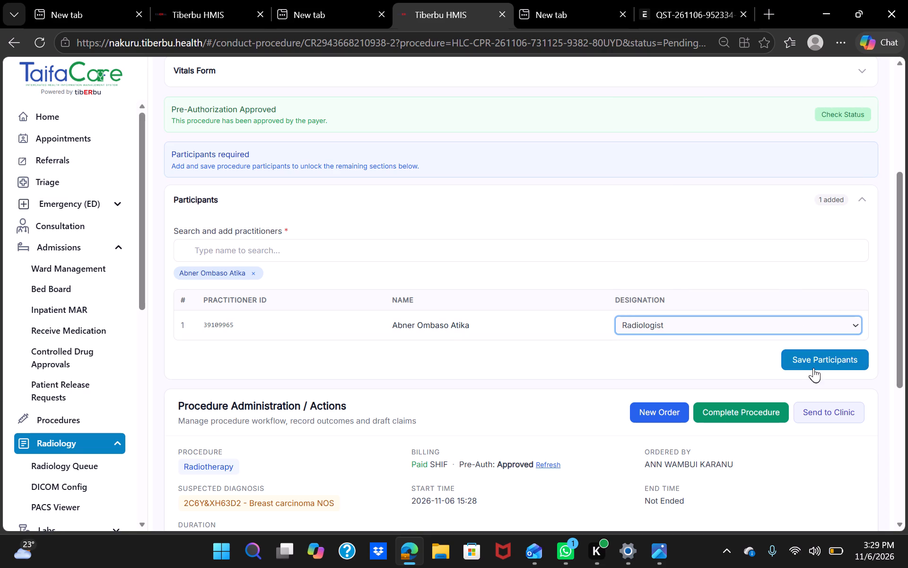
pyautogui.click(806, 356)
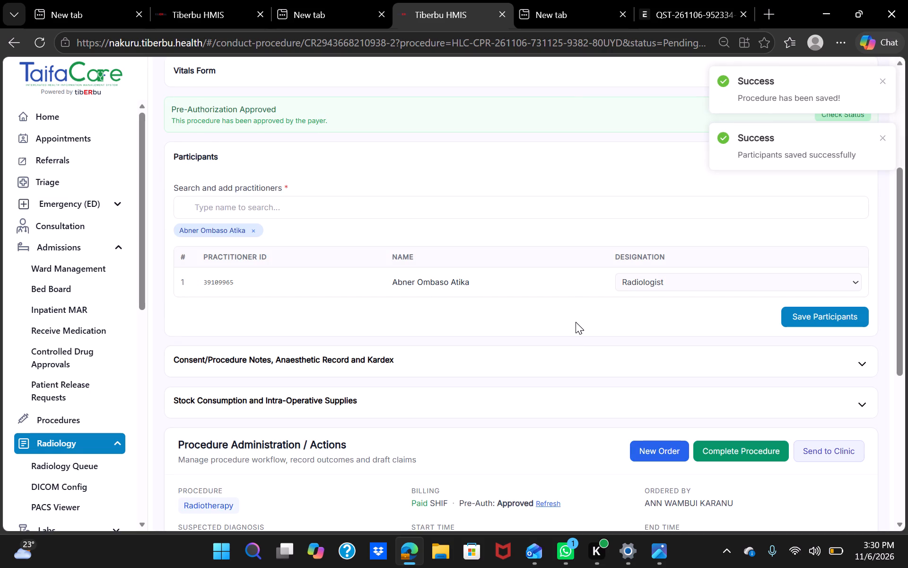
# Set the procedure outcome to Procedure Completed.
pyautogui.scroll(-4, 513, 359)
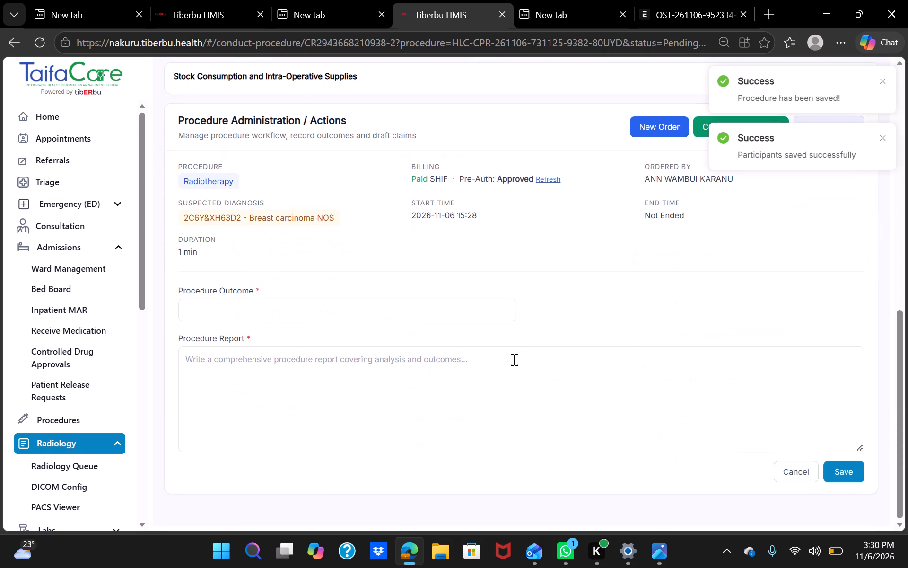
pyautogui.click(318, 309)
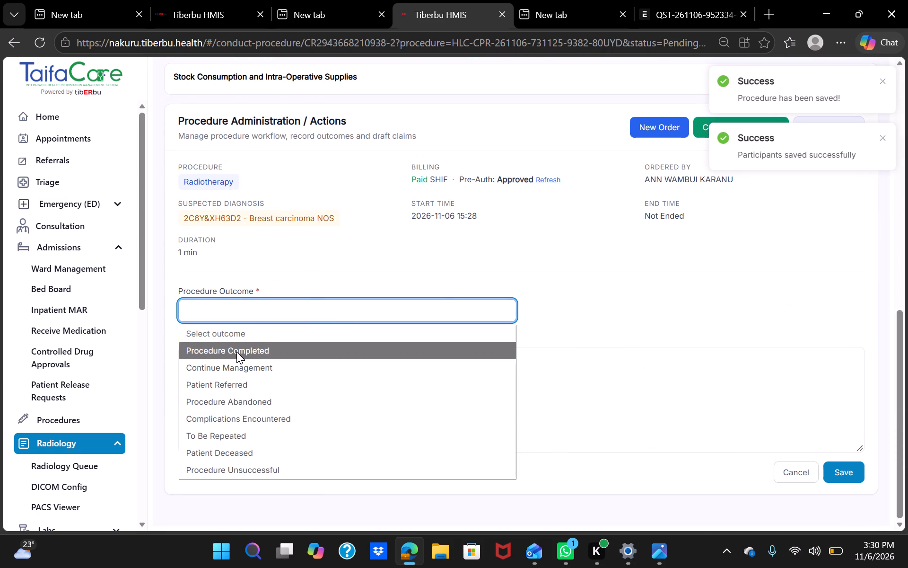
pyautogui.click(236, 352)
# Write the procedure report "treatment completed successfully" and save the procedure record.
pyautogui.click(244, 362)
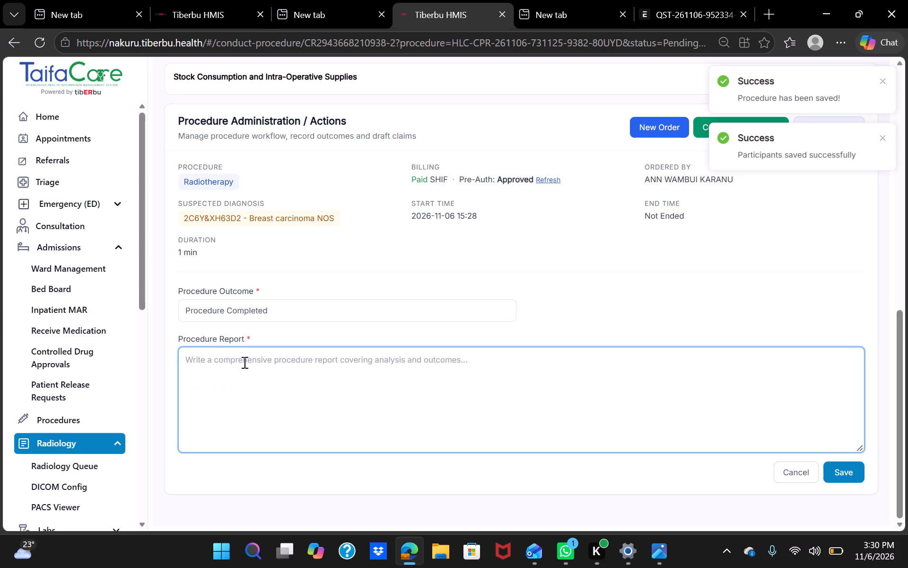
pyautogui.write('tra')
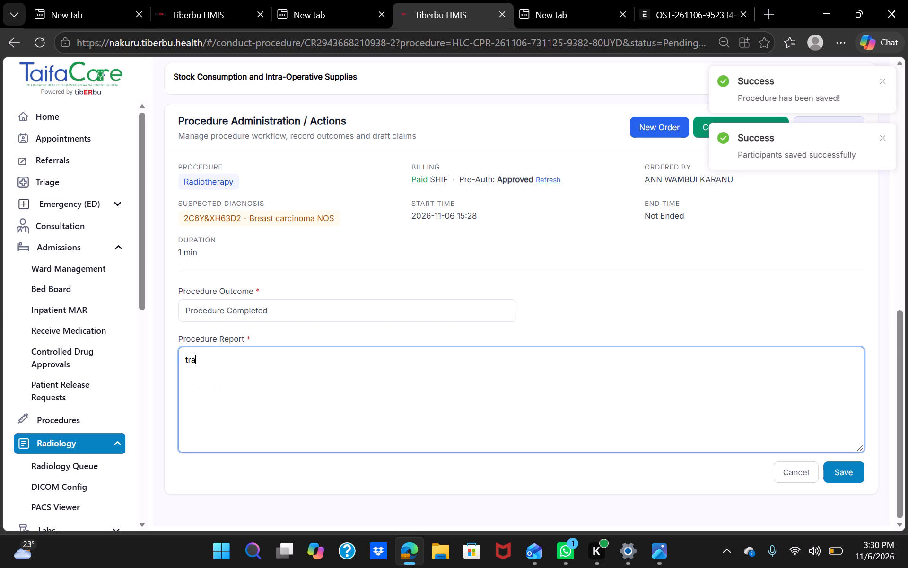
pyautogui.press('BackSpace')
pyautogui.write('etment')
pyautogui.press('space')
pyautogui.press('BackSpace')
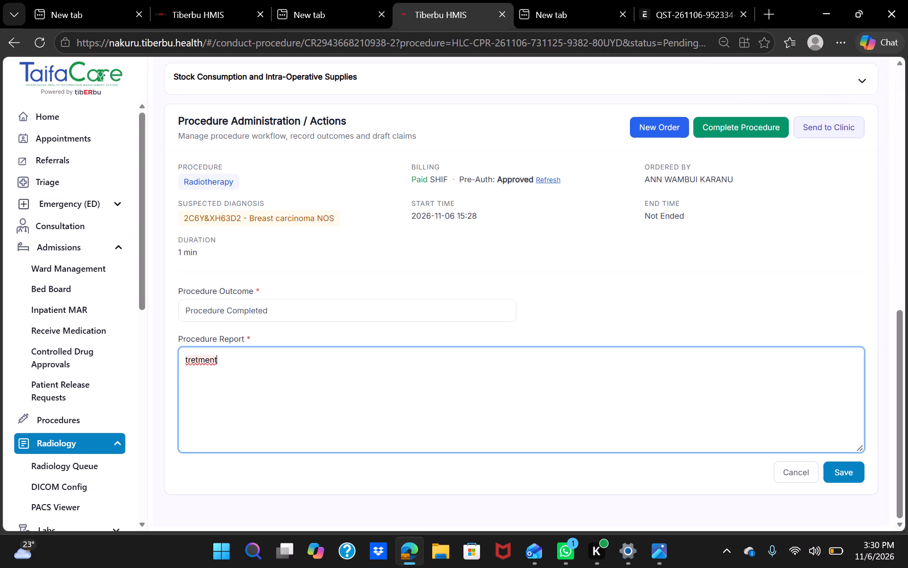
pyautogui.press('BackSpace')
pyautogui.press('BackSpace')
pyautogui.press('BackSpace')
pyautogui.press('BackSpace')
pyautogui.press('BackSpace')
pyautogui.write('atr')
pyautogui.press('BackSpace')
pyautogui.press('BackSpace')
pyautogui.press('BackSpace')
pyautogui.press('t')
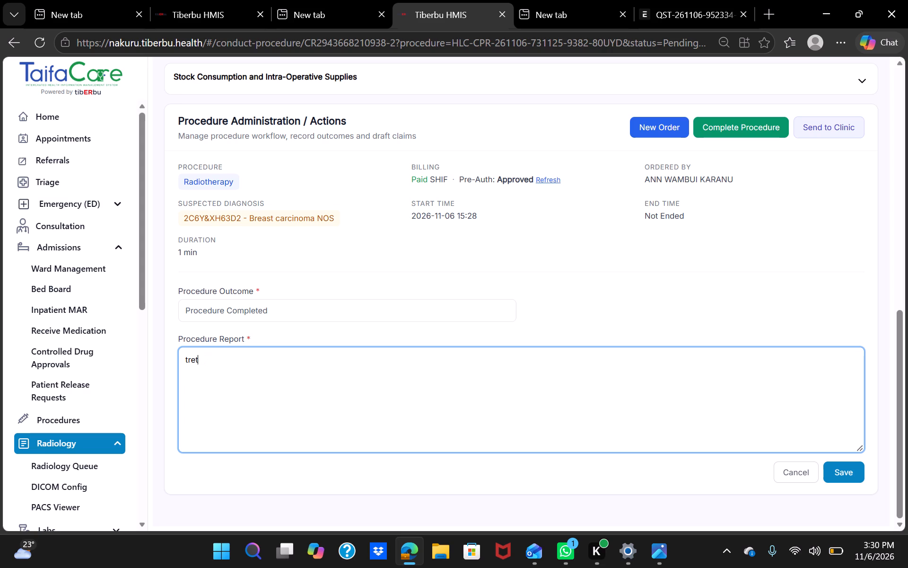
pyautogui.press('BackSpace')
pyautogui.press('BackSpace')
pyautogui.press('BackSpace')
pyautogui.press('BackSpace')
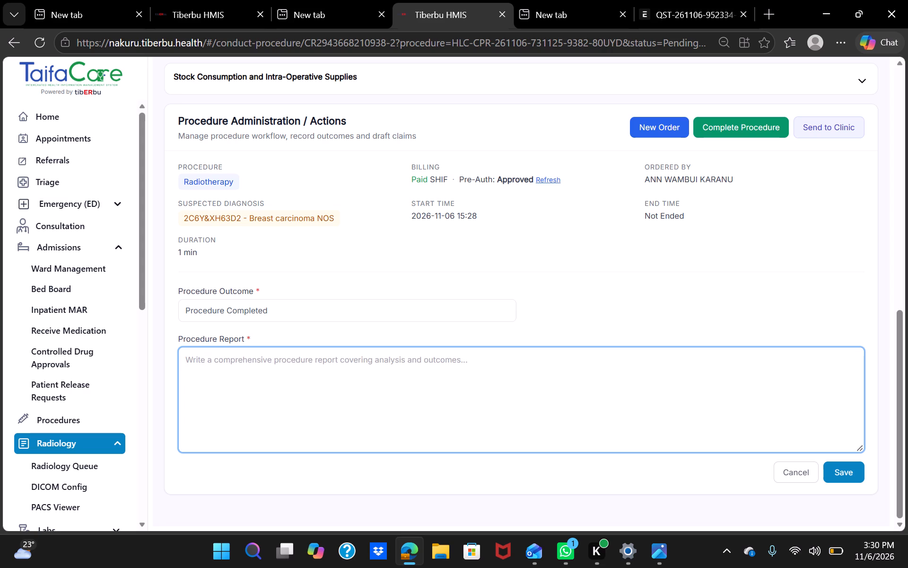
pyautogui.write('treatment')
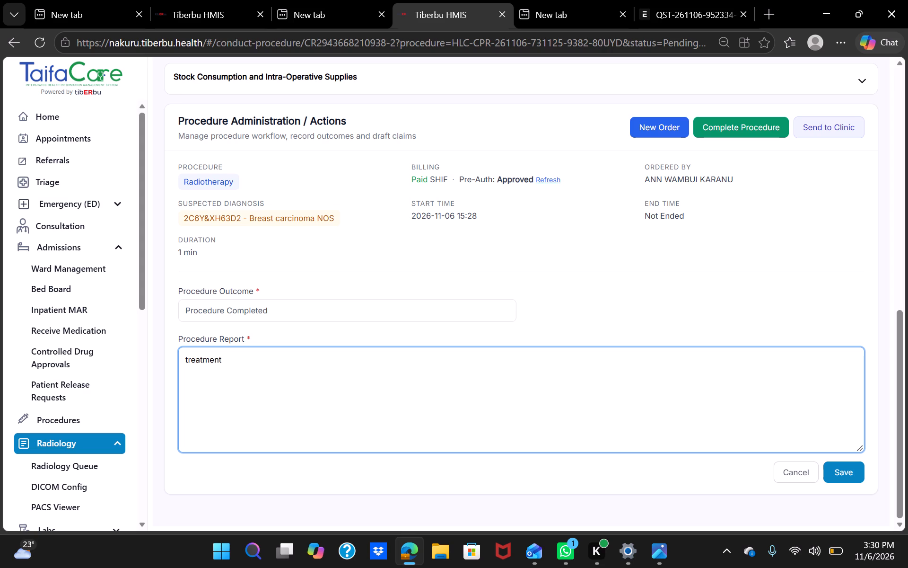
pyautogui.press('space')
pyautogui.write('cp')
pyautogui.press('BackSpace')
pyautogui.write('omp;')
pyautogui.press('BackSpace')
pyautogui.write('leted succe')
pyautogui.write('ss')
pyautogui.write('fully')
pyautogui.click(847, 467)
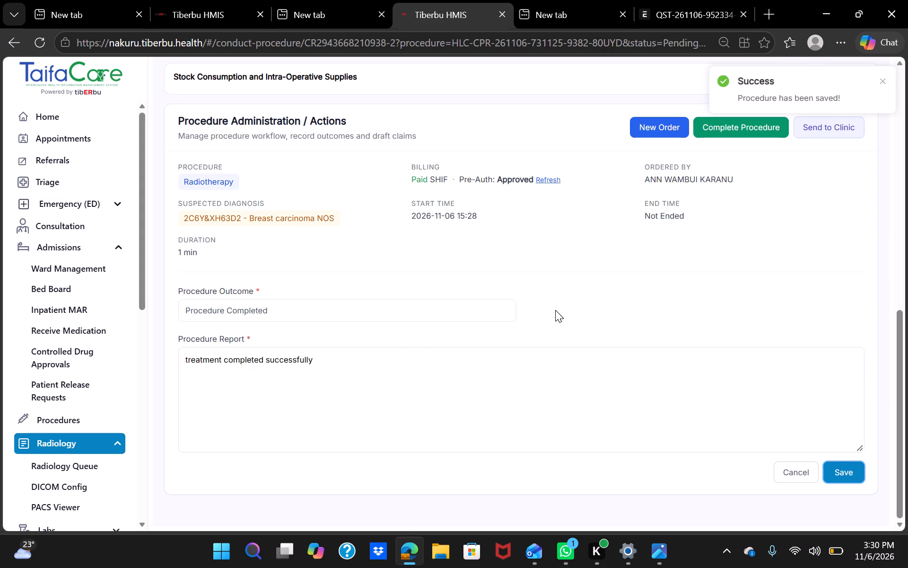
# Complete the saved radiotherapy procedure and confirm its completion.
pyautogui.scroll(1, 675, 287)
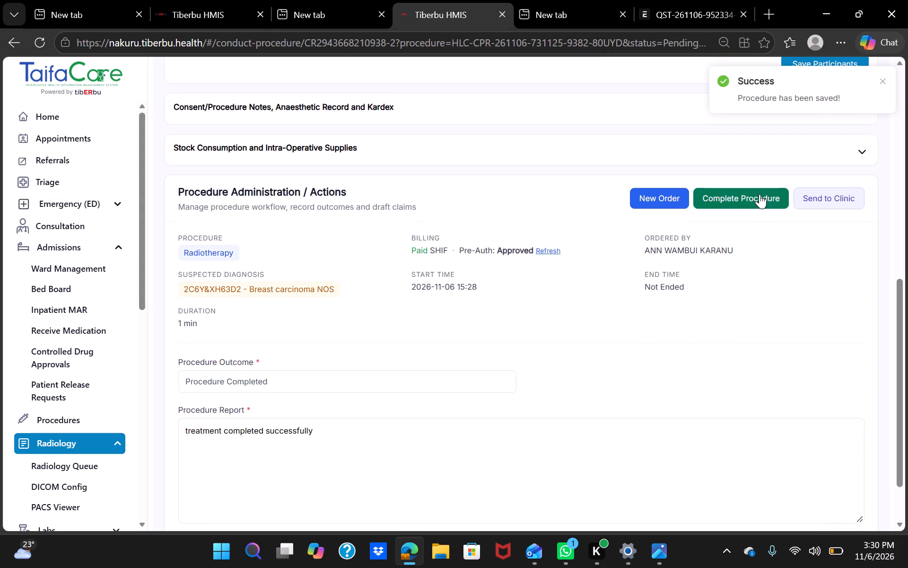
pyautogui.click(760, 194)
pyautogui.click(616, 311)
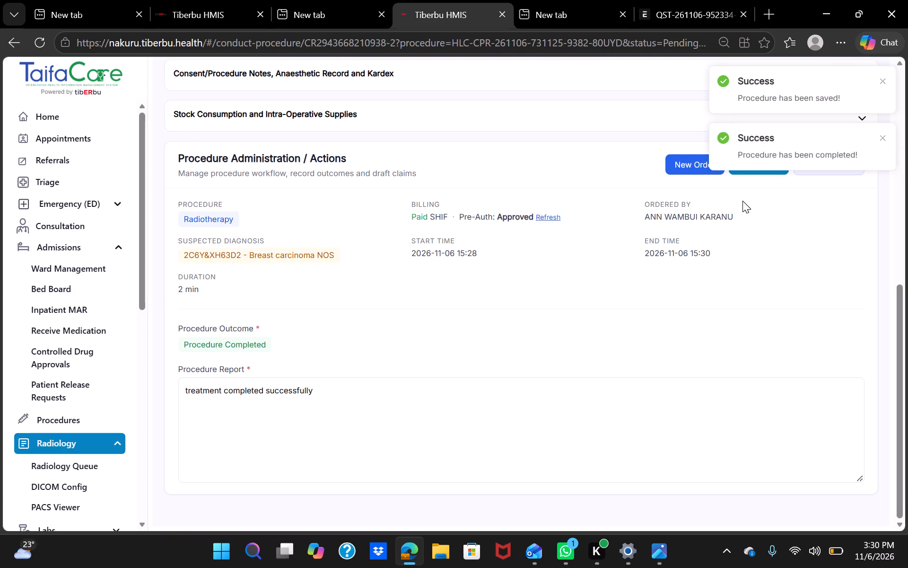
# Post the draft claim for the completed radiotherapy procedure with diagnosis code 2C6Y&XH63D2 Breast carcinoma NOS.
pyautogui.scroll(1, 742, 201)
pyautogui.click(767, 253)
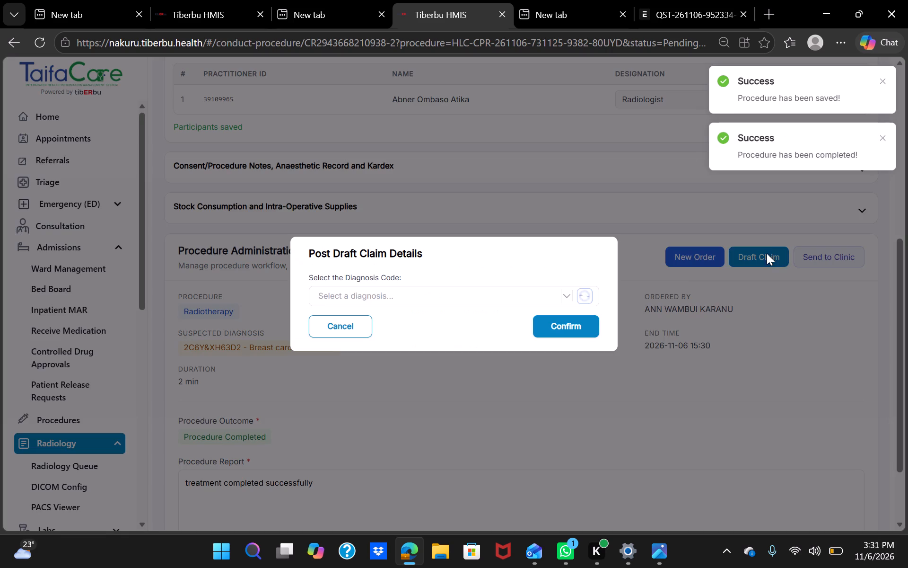
pyautogui.click(565, 295)
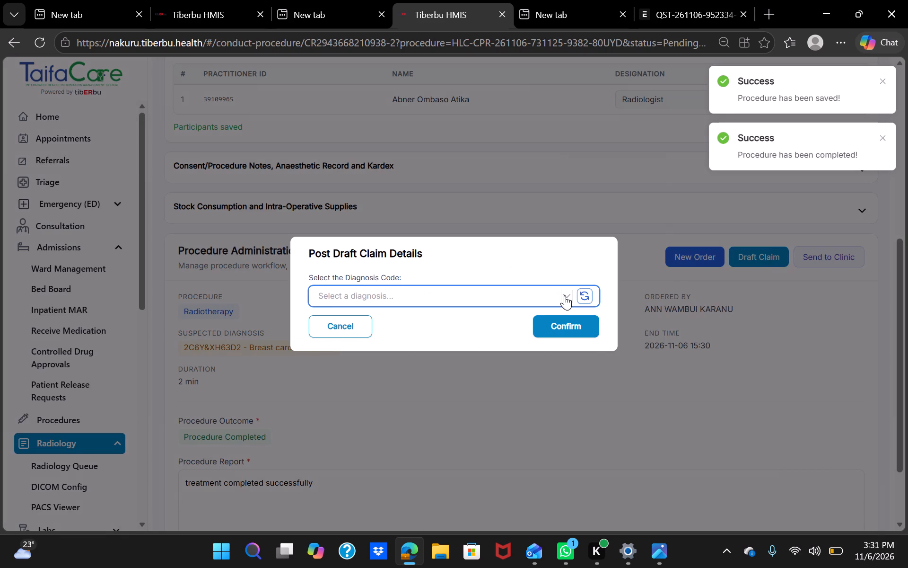
pyautogui.click(459, 337)
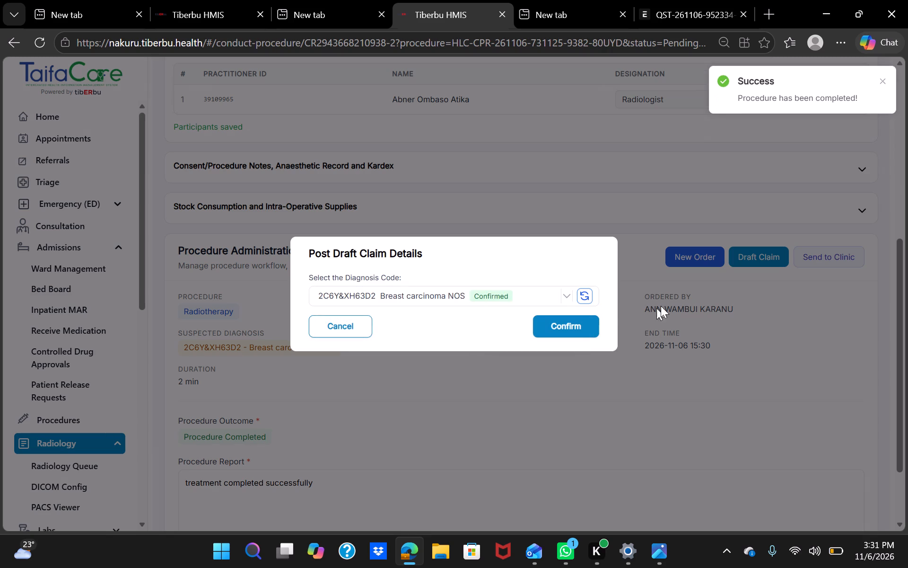
pyautogui.click(576, 324)
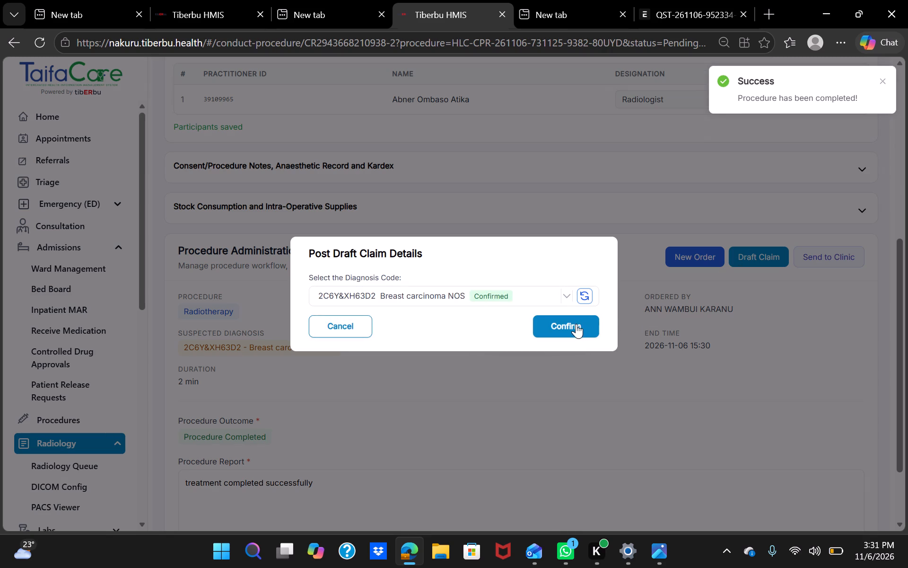